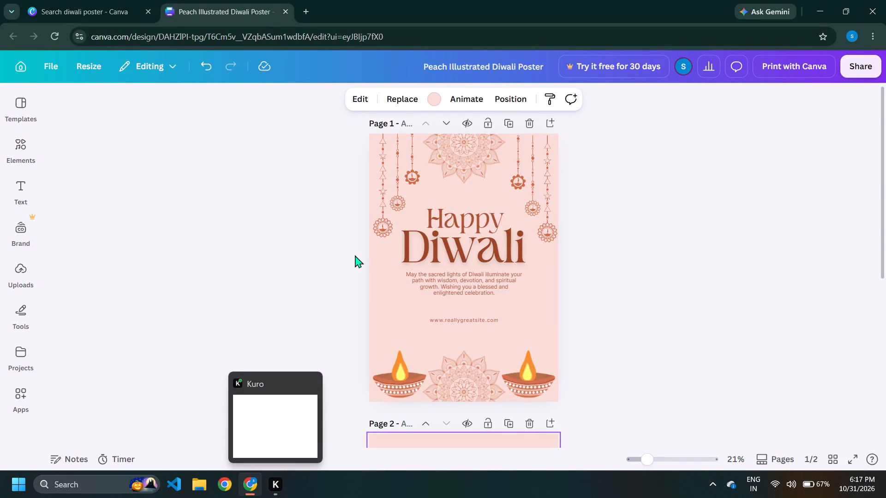
Fill blank page 2 with the peach and purple "Diwali Party" invitation template with the hanging lantern.
scroll(409, 249, "down", 4)
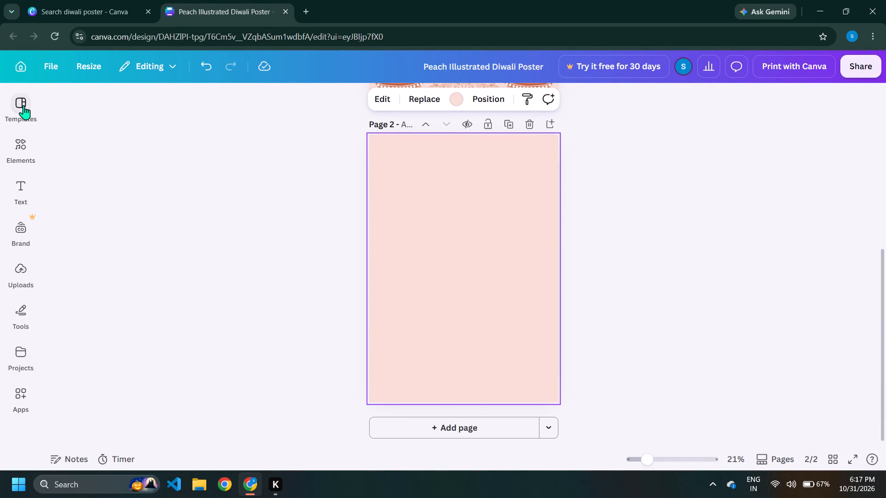
left_click(24, 105)
scroll(161, 219, "down", 3)
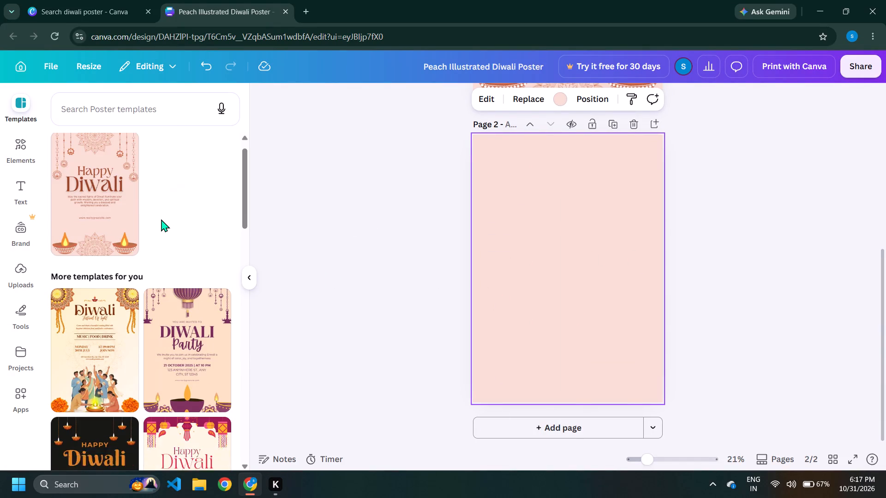
scroll(161, 219, "down", 1)
scroll(491, 269, "up", 4)
scroll(177, 188, "up", 1)
left_click(178, 212)
scroll(353, 244, "down", 3)
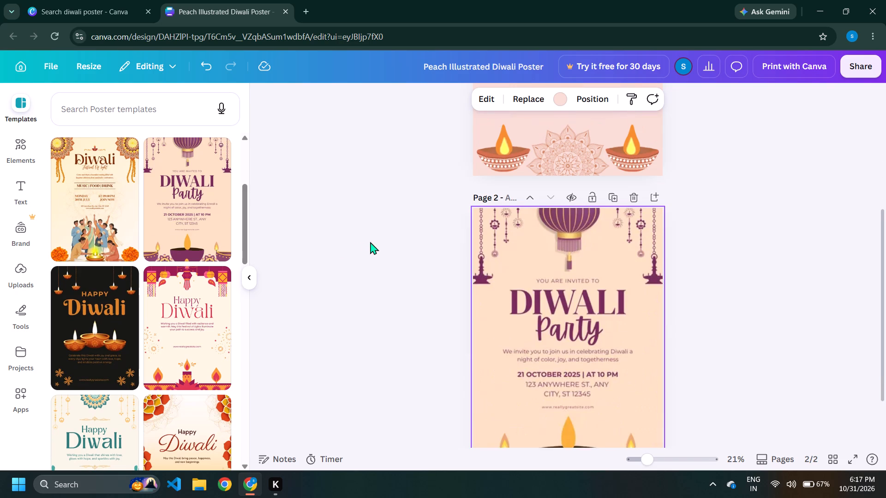
Add page 3 and apply the black "Happy Diwali" template with orange lettering and three lit diyas.
scroll(480, 240, "down", 2)
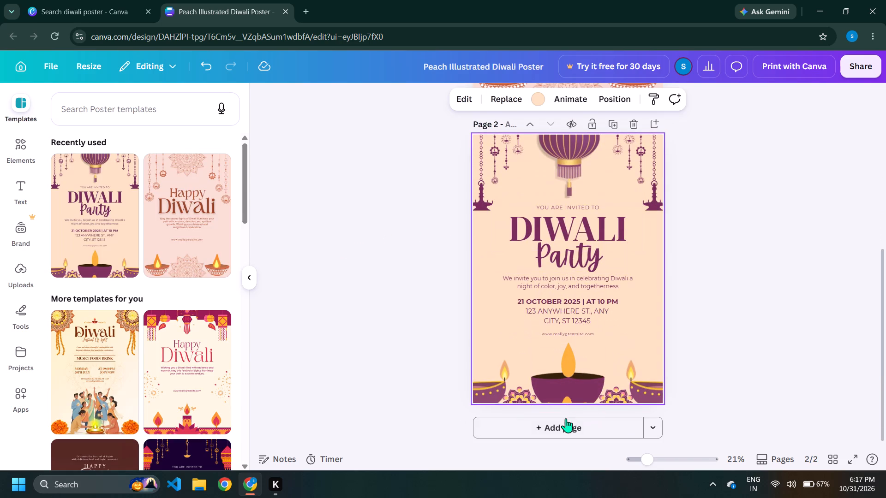
left_click(566, 426)
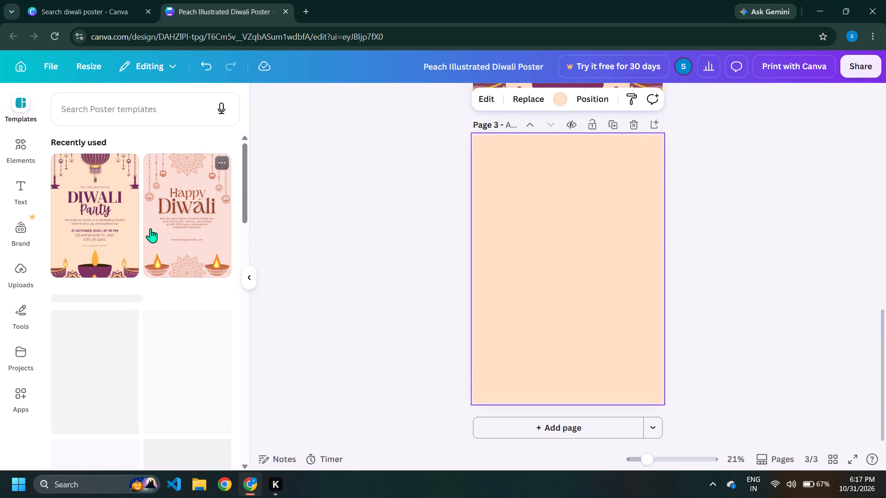
scroll(161, 226, "down", 2)
left_click(191, 255)
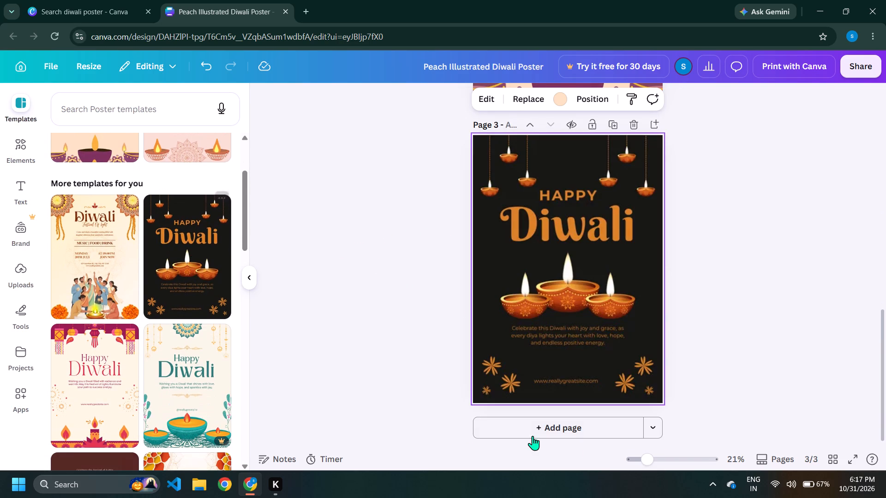
Add page 4 and apply the Crave Restaurant "Happy Diwali" template offering flat 20% off.
left_click(576, 425)
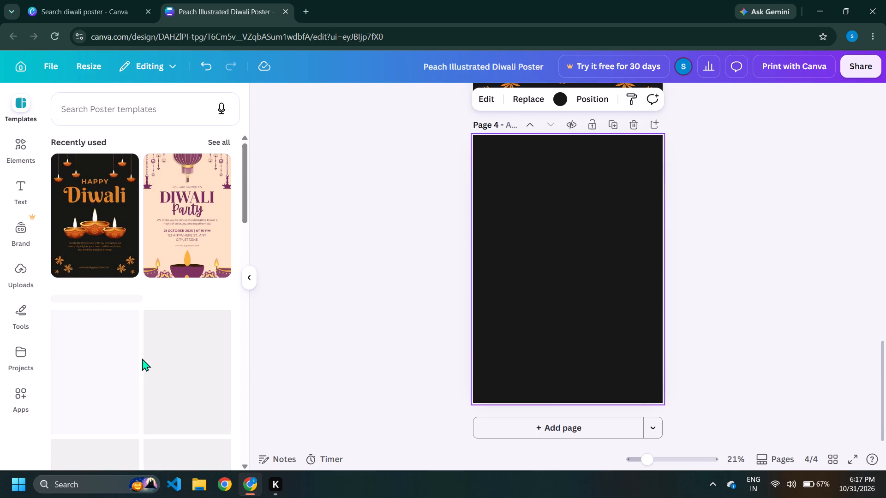
scroll(142, 358, "down", 3)
left_click(183, 339)
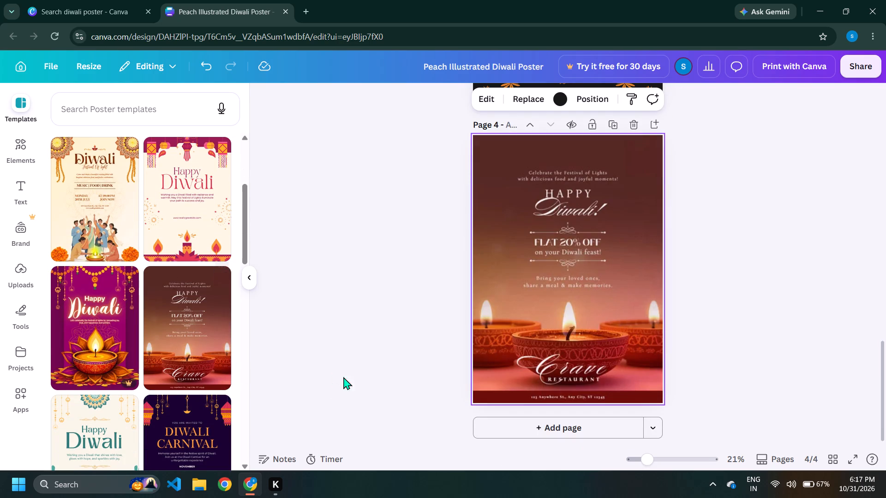
Add page 5 and apply the cream "Diwali Festival Of Light" template with the celebrating crowd.
scroll(515, 409, "down", 4)
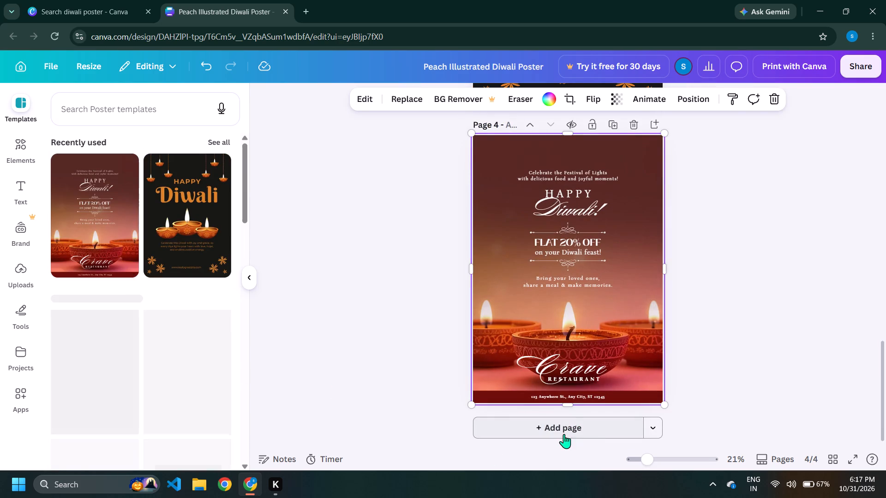
left_click(580, 434)
scroll(179, 363, "down", 2)
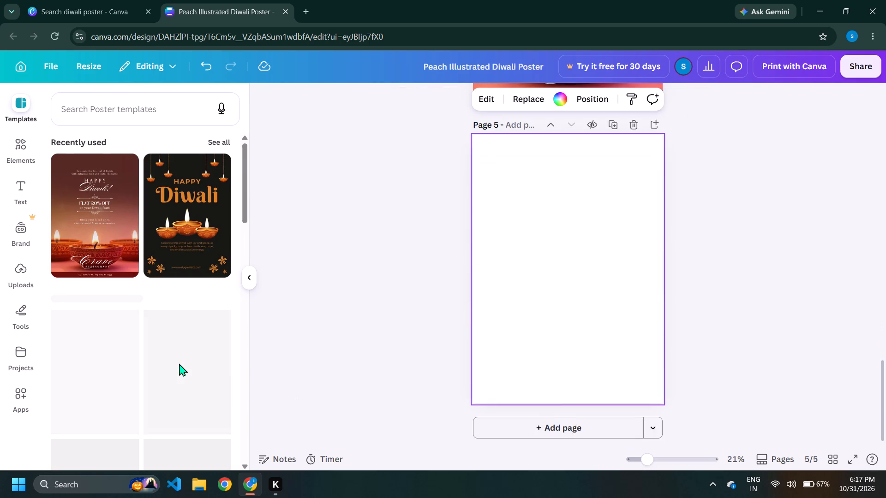
scroll(179, 363, "down", 2)
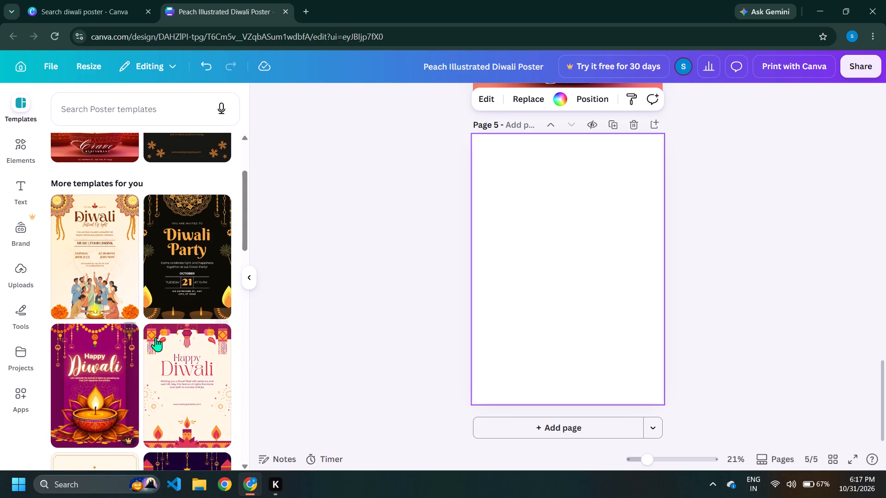
left_click(103, 270)
Review the poster designs on pages 1 to 5 of the document.
scroll(479, 302, "up", 2)
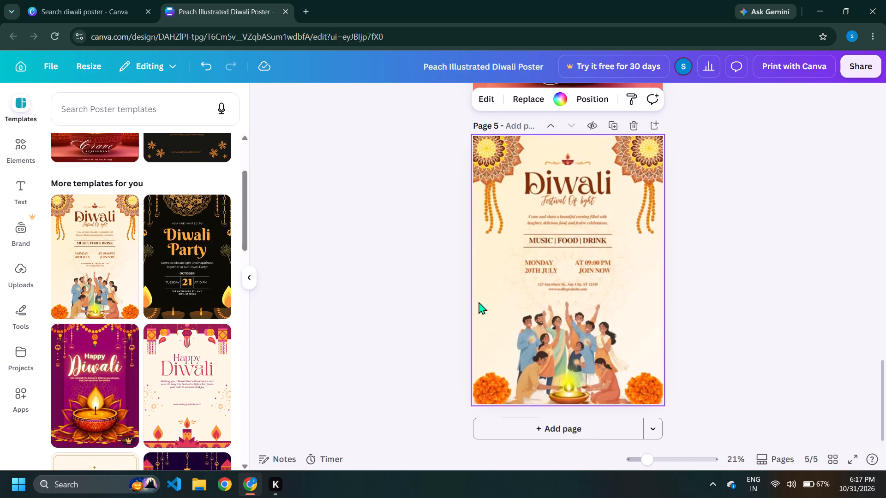
scroll(479, 302, "up", 14)
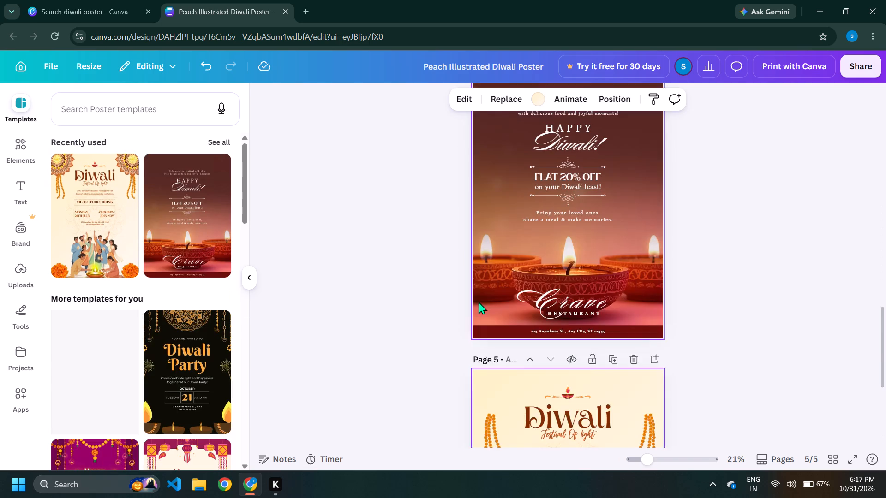
scroll(479, 302, "up", 12)
scroll(479, 302, "down", 3)
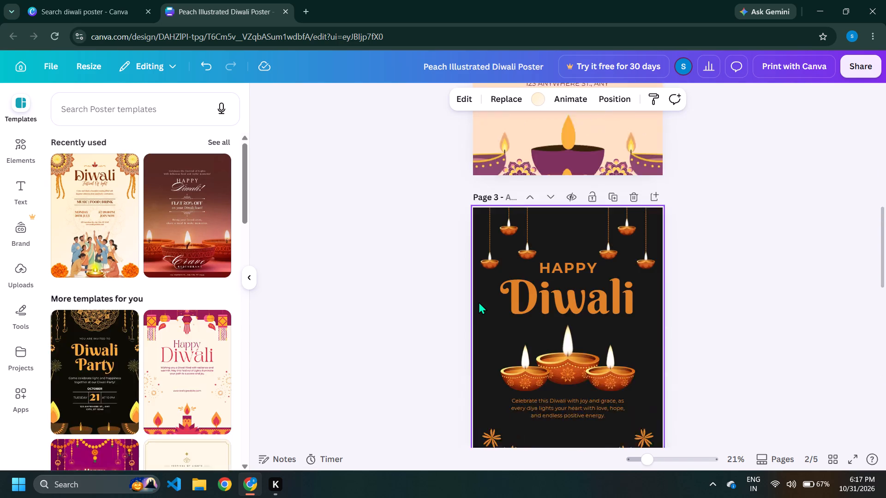
scroll(479, 302, "down", 3)
scroll(479, 302, "up", 19)
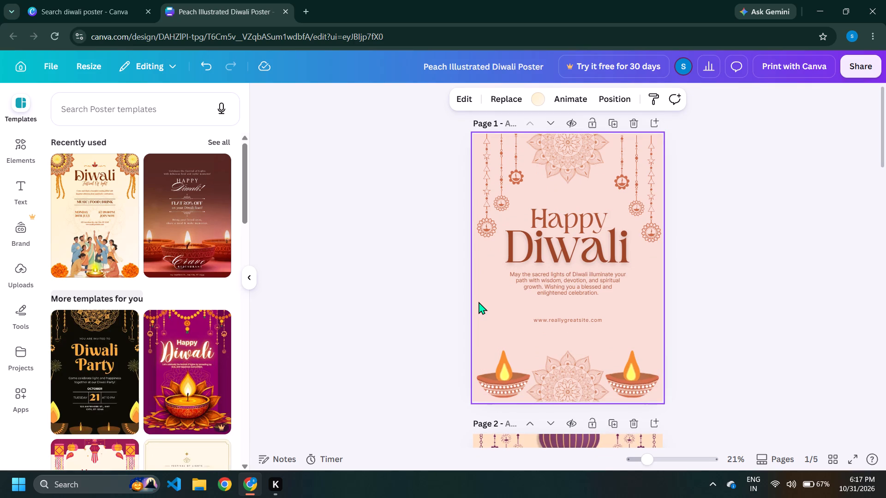
scroll(479, 302, "down", 20)
scroll(479, 302, "down", 5)
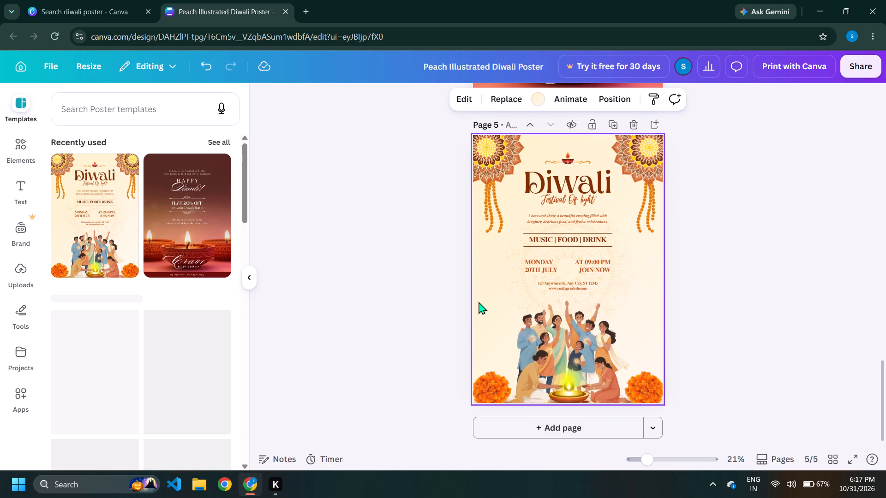
Add page 6 and apply the pale yellow "Happy Diwali" template with the family holding diyas.
scroll(479, 302, "down", 8)
left_click(560, 430)
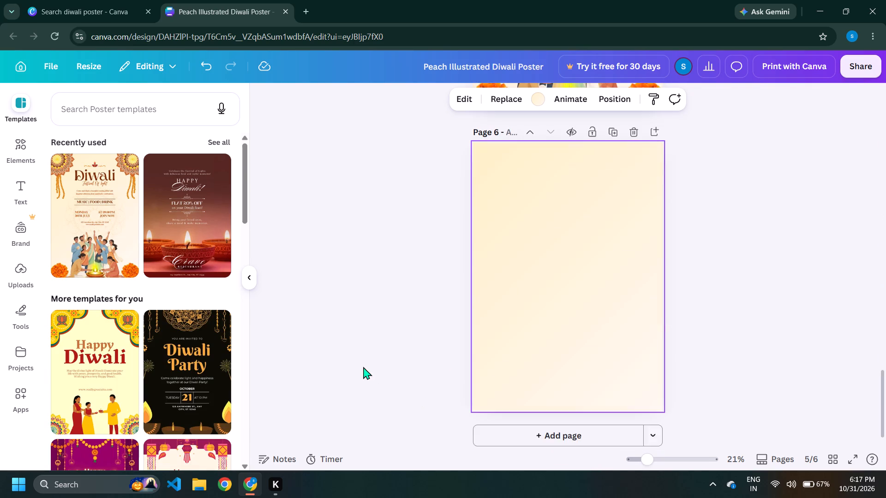
scroll(159, 350, "down", 10)
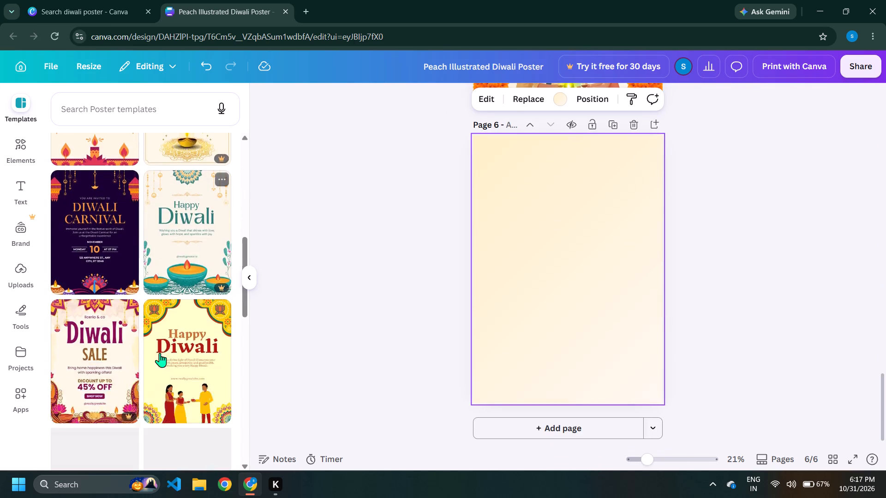
scroll(160, 353, "up", 4)
scroll(175, 315, "down", 1)
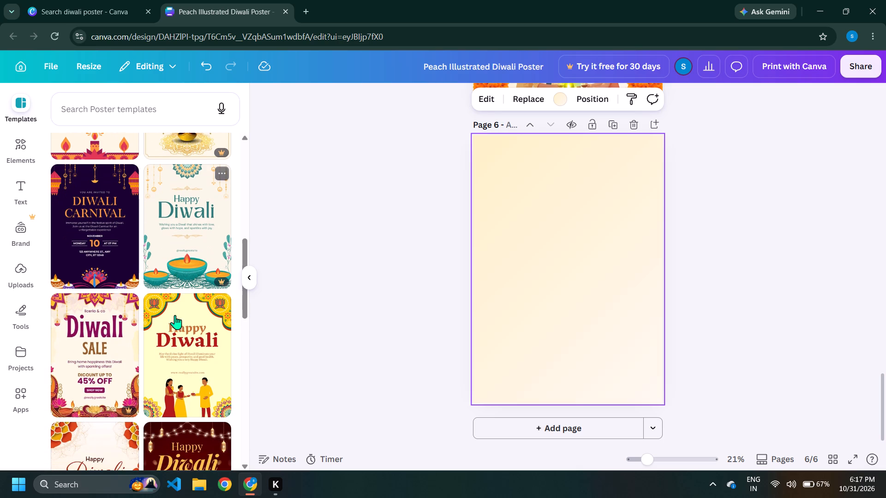
left_click(203, 372)
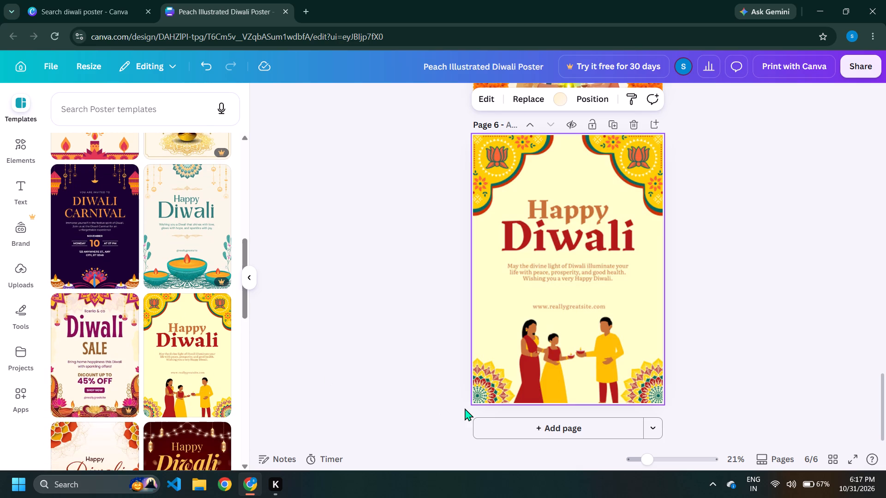
Add page 7 and apply the navy blue "Happy Diwali" template with gold hanging ornaments.
scroll(465, 408, "down", 1)
left_click(551, 430)
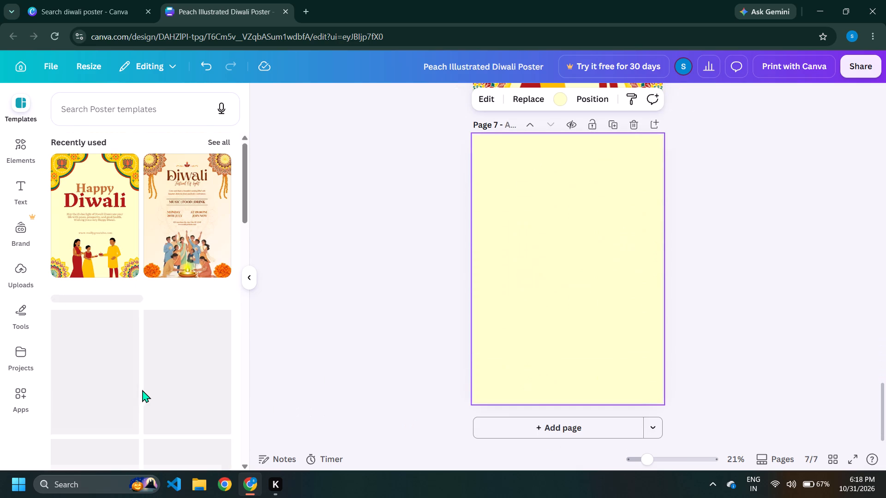
scroll(139, 389, "down", 13)
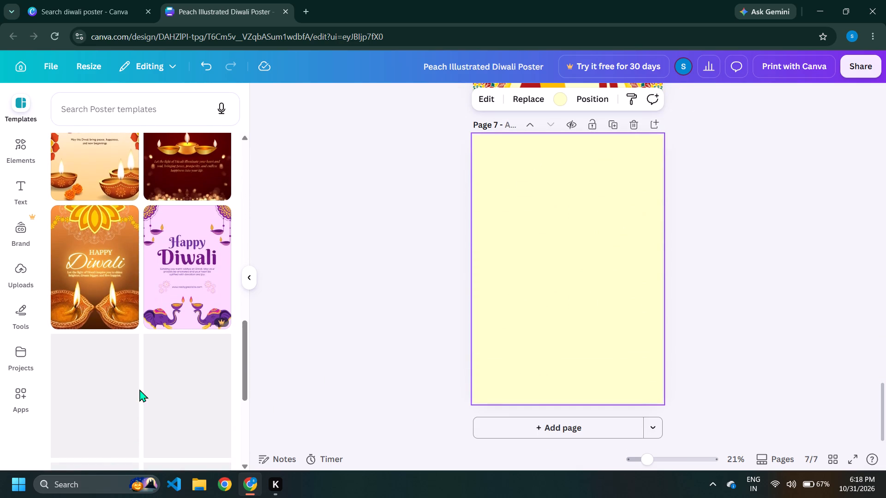
scroll(139, 389, "down", 3)
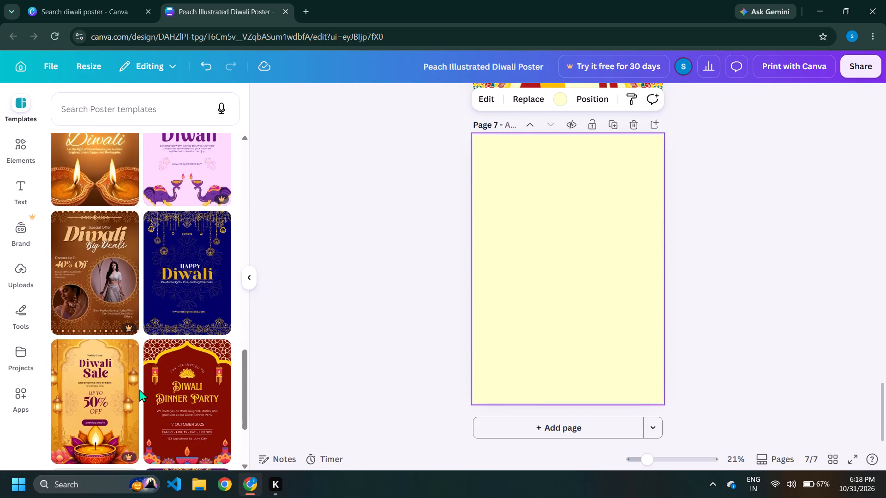
scroll(139, 389, "down", 2)
left_click(180, 171)
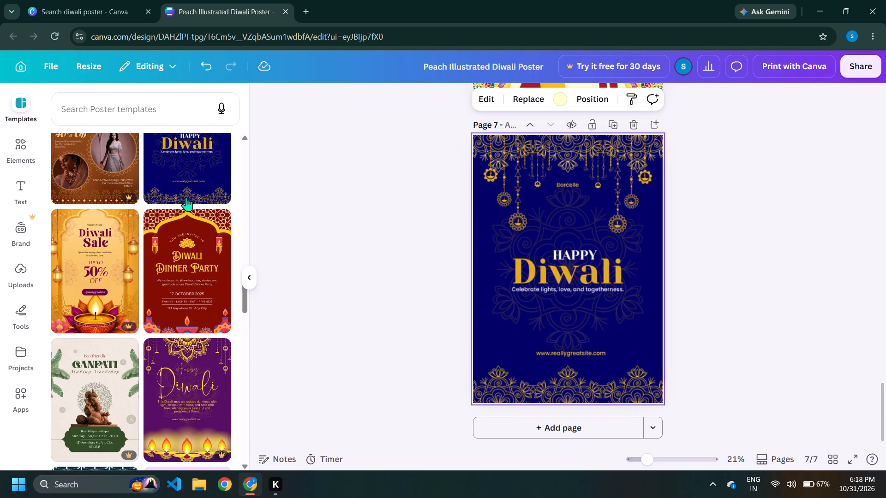
Add page 8 and apply the dark blue "Happy Dussehra" template with the archer figure.
left_click(552, 421)
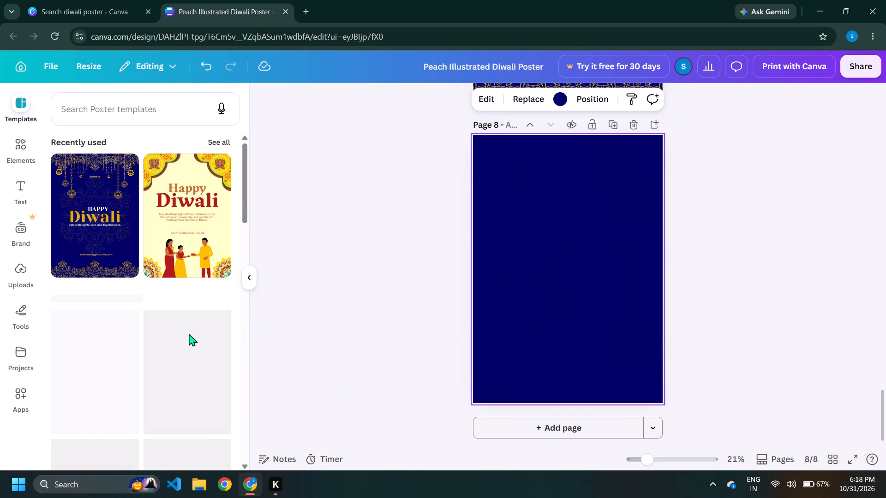
scroll(161, 324, "down", 14)
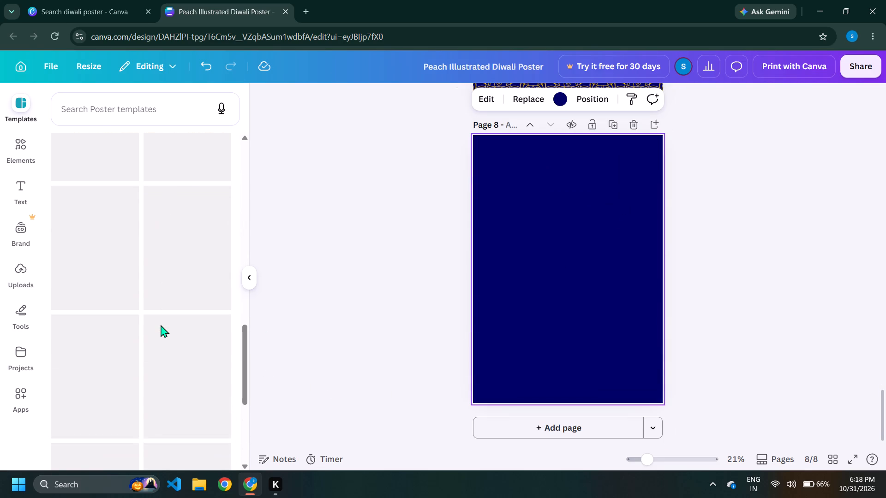
scroll(161, 325, "down", 4)
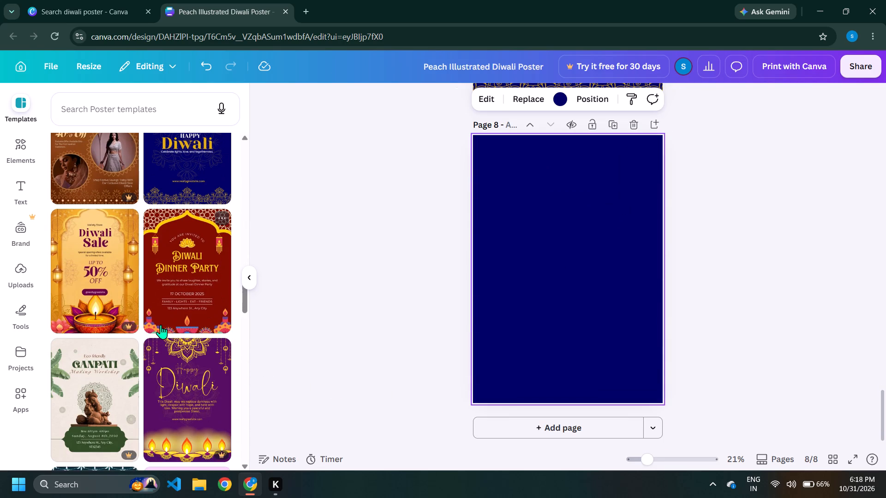
scroll(161, 325, "down", 4)
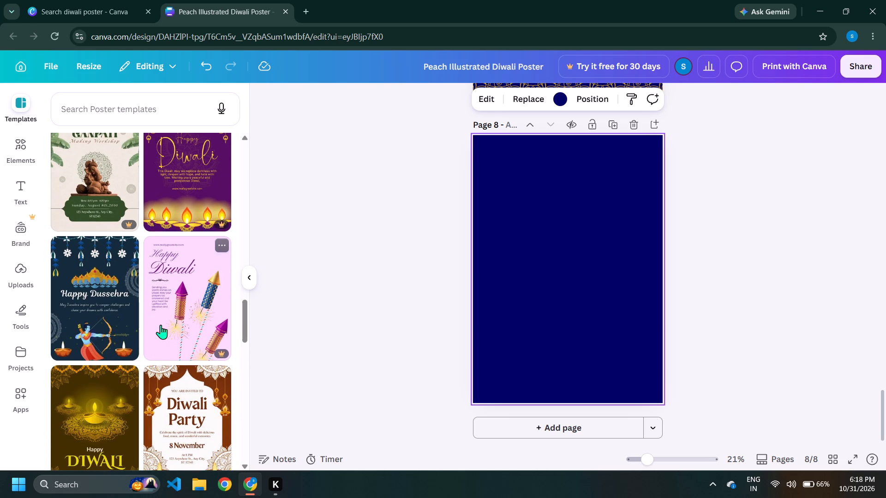
left_click(105, 314)
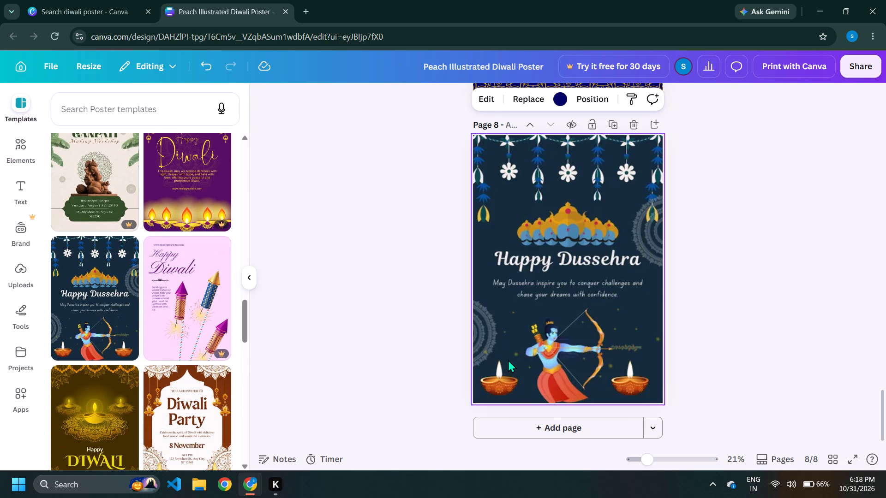
Add page 9 and apply the orange-brown "Happy Diwali" template with glowing lettering and two large diyas.
left_click(557, 426)
scroll(105, 339, "down", 5)
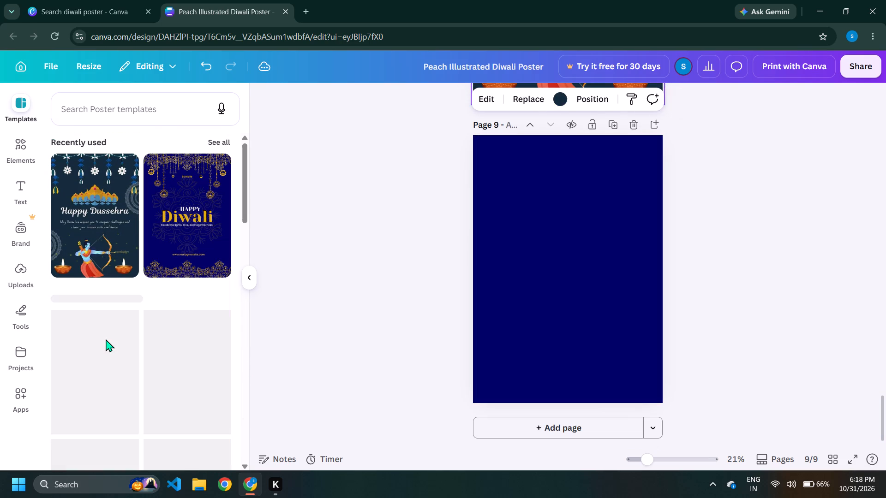
scroll(106, 339, "down", 10)
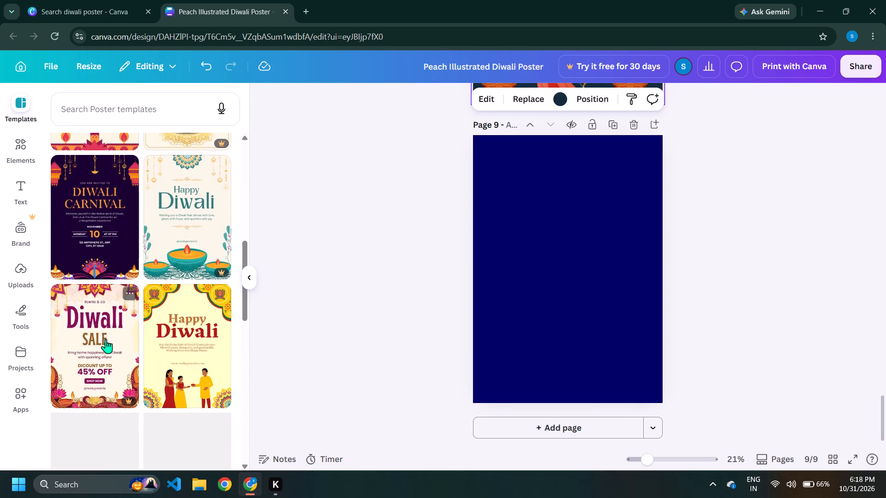
scroll(106, 339, "up", 2)
scroll(183, 320, "down", 4)
scroll(124, 365, "down", 3)
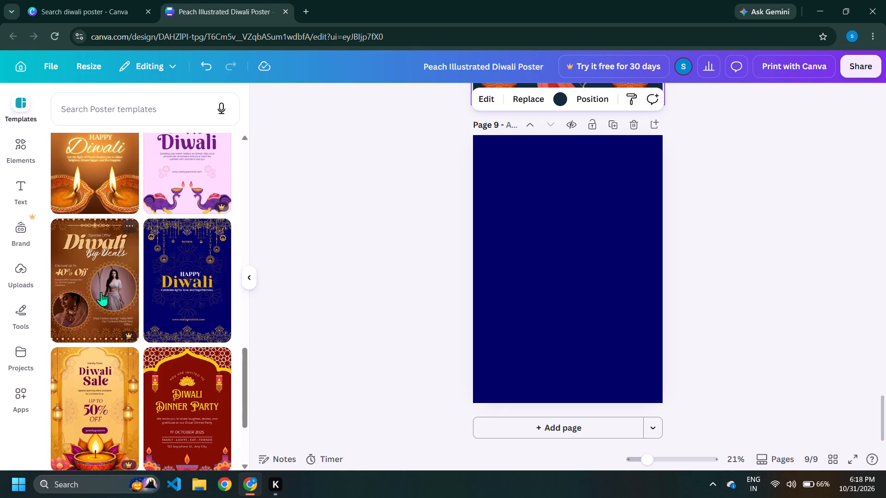
left_click(98, 192)
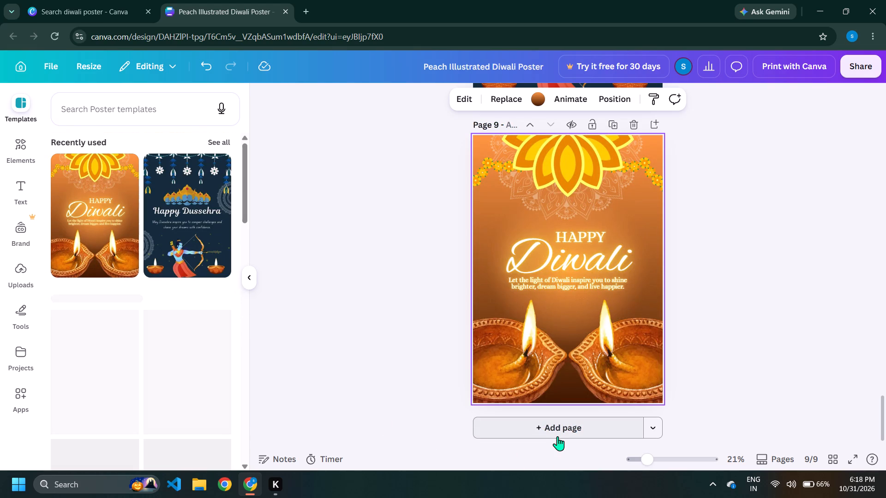
Add page 10 and apply the dark olive "Happy Diwali" template with three glowing diyas and yellow lettering.
left_click(550, 427)
scroll(146, 367, "down", 4)
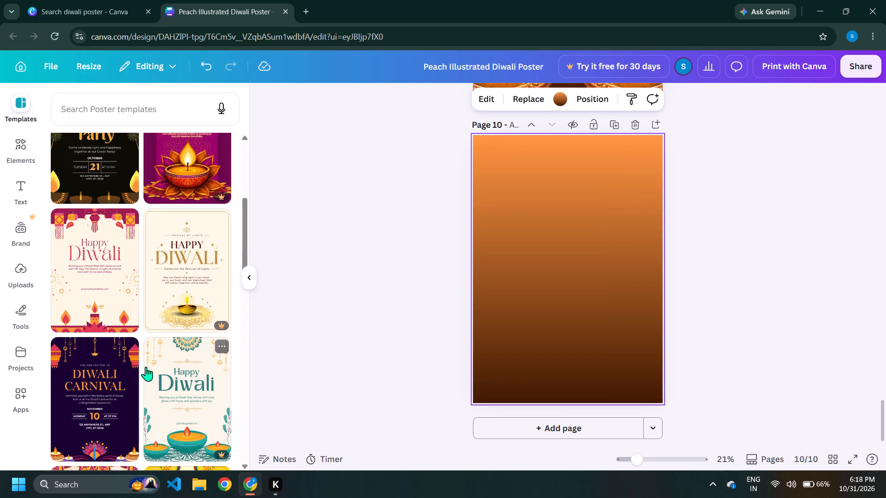
scroll(146, 367, "down", 19)
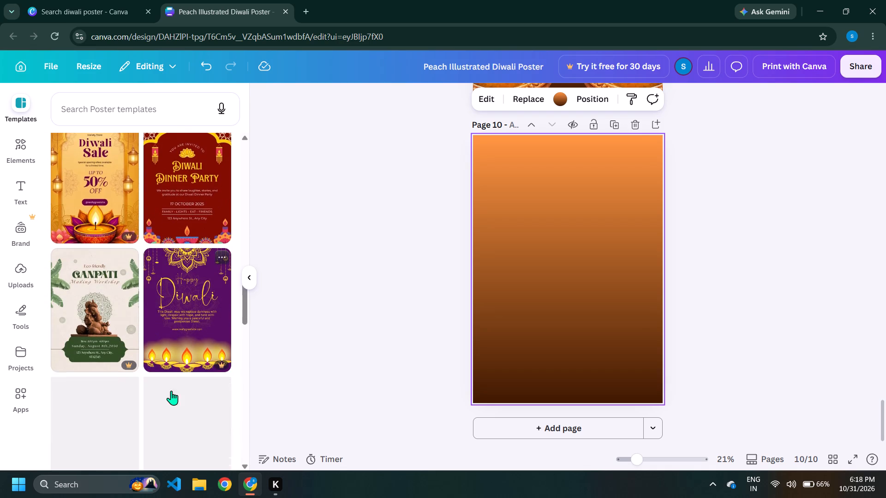
scroll(174, 371, "down", 3)
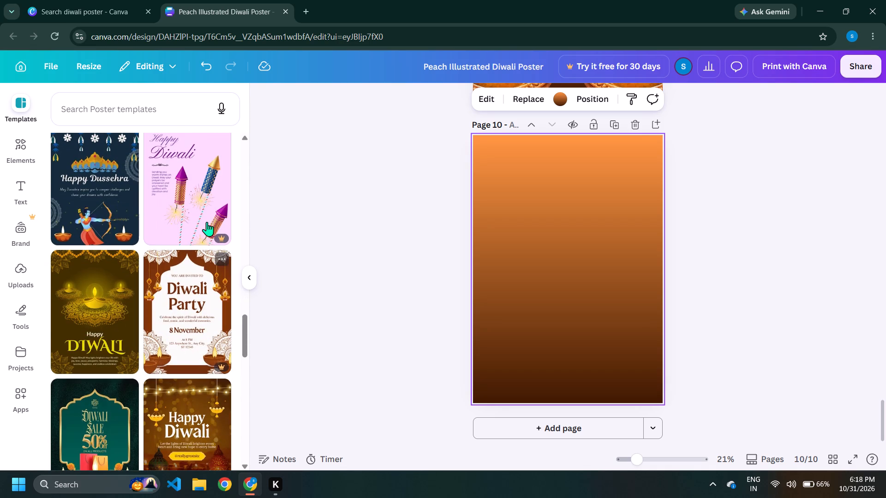
scroll(188, 335, "down", 2)
left_click(87, 188)
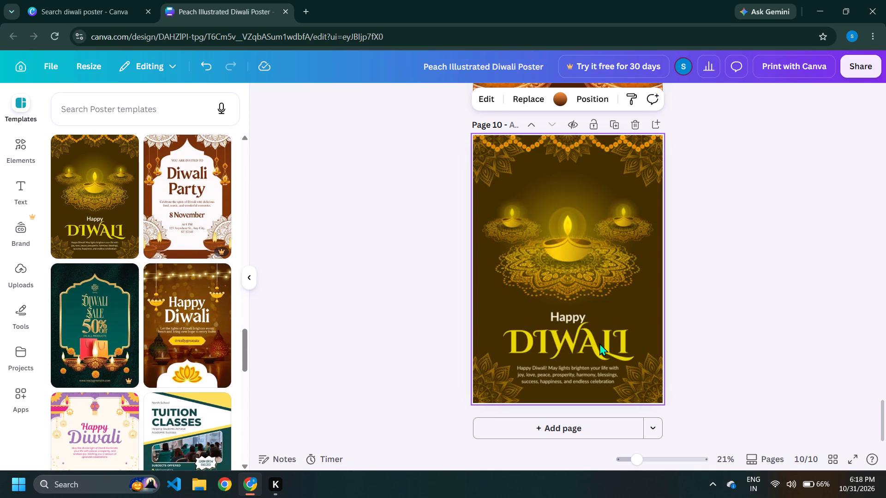
Go back through the pages to page 1 and examine its peach "Happy Diwali" poster up close.
scroll(554, 344, "up", 9)
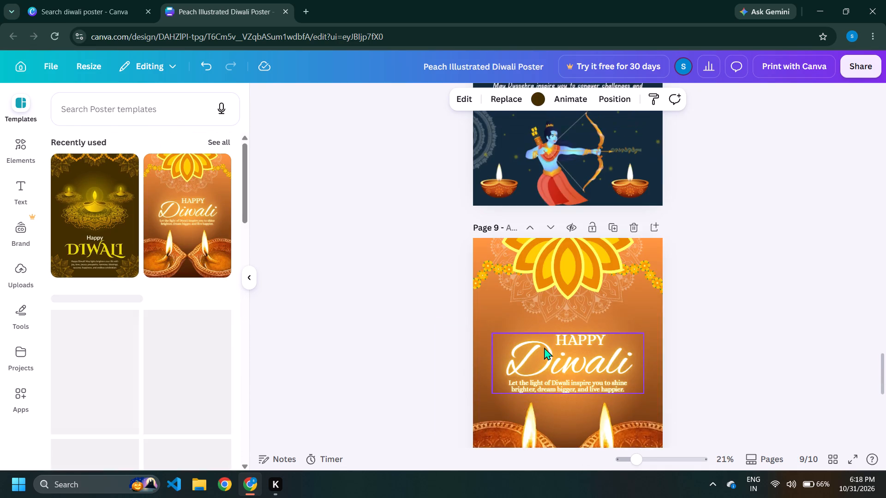
scroll(544, 347, "up", 18)
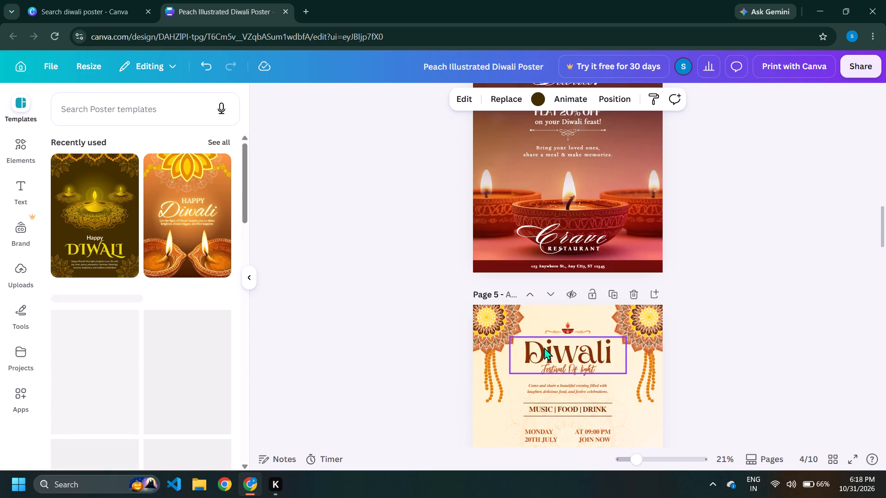
scroll(544, 347, "up", 15)
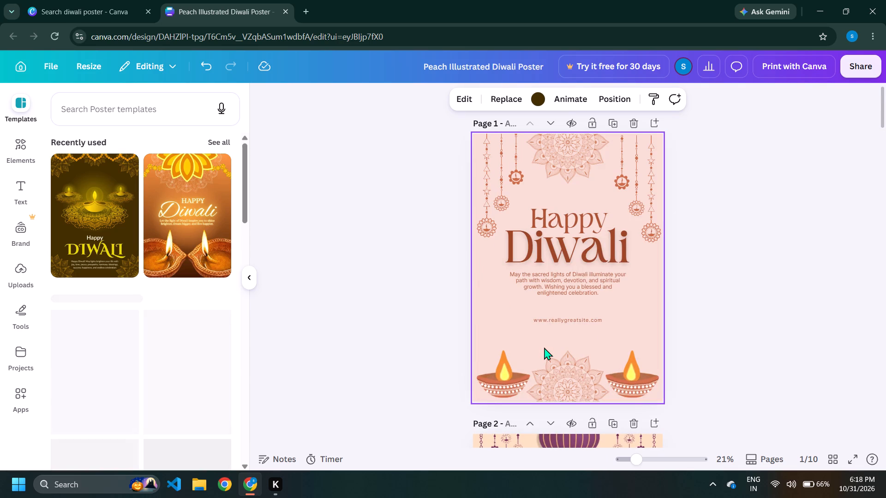
scroll(544, 347, "up", 3)
left_click(251, 285)
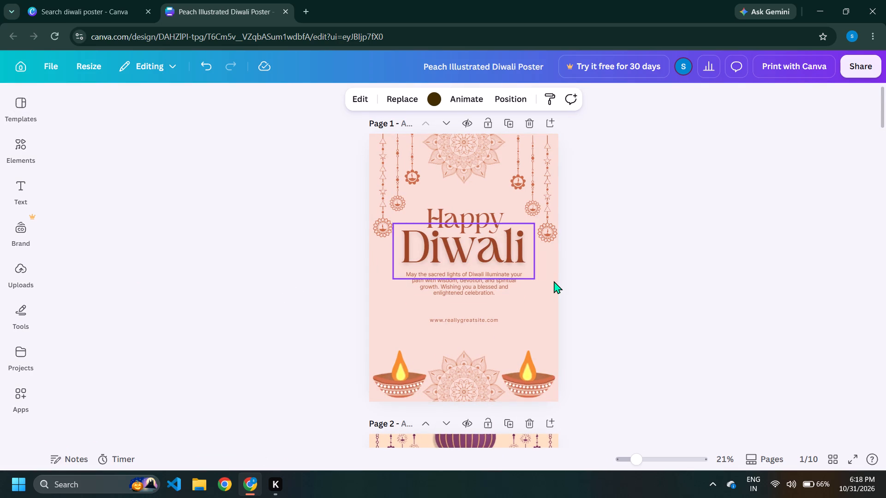
scroll(679, 259, "up", 2, "ctrl")
scroll(672, 266, "up", 2)
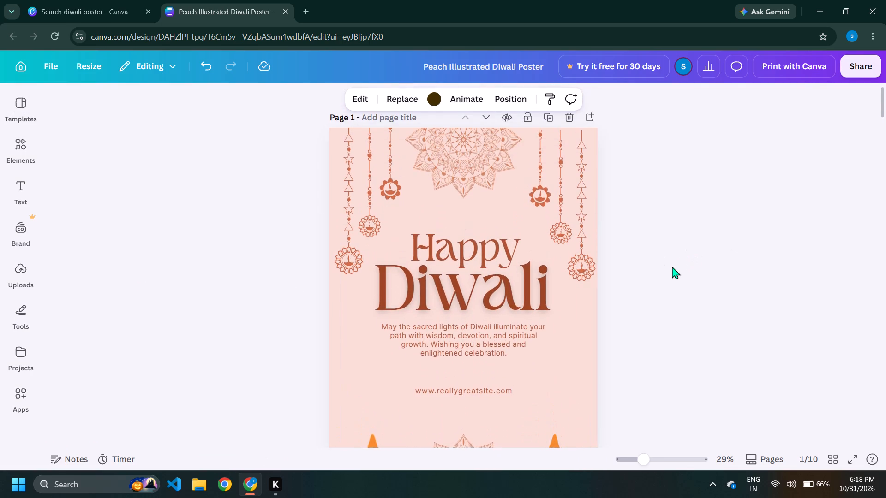
scroll(672, 266, "down", 4)
scroll(673, 291, "up", 6)
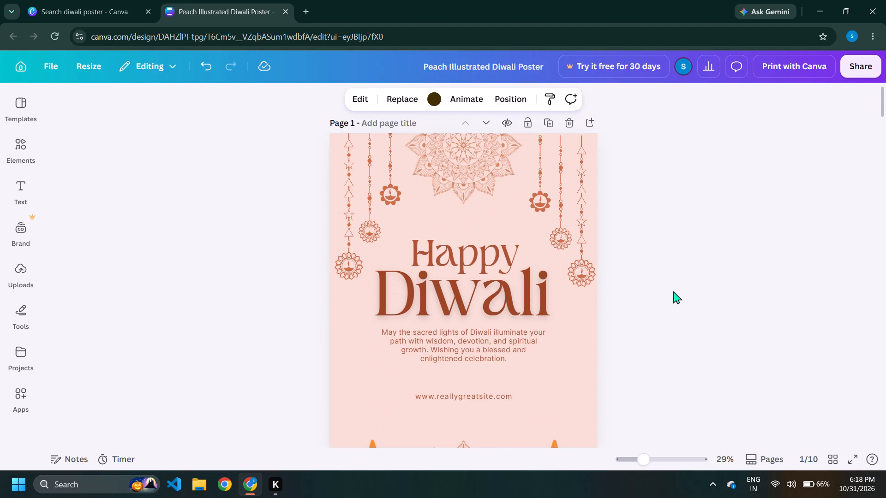
scroll(673, 291, "up", 1)
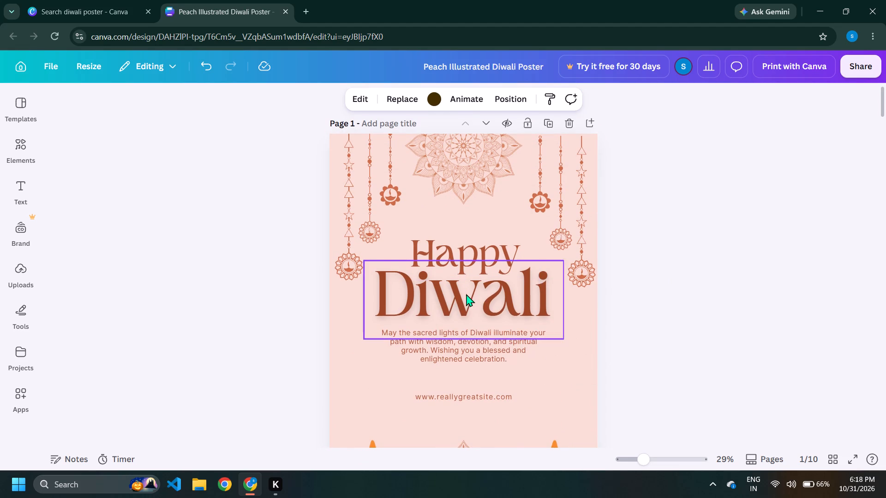
scroll(469, 296, "down", 1)
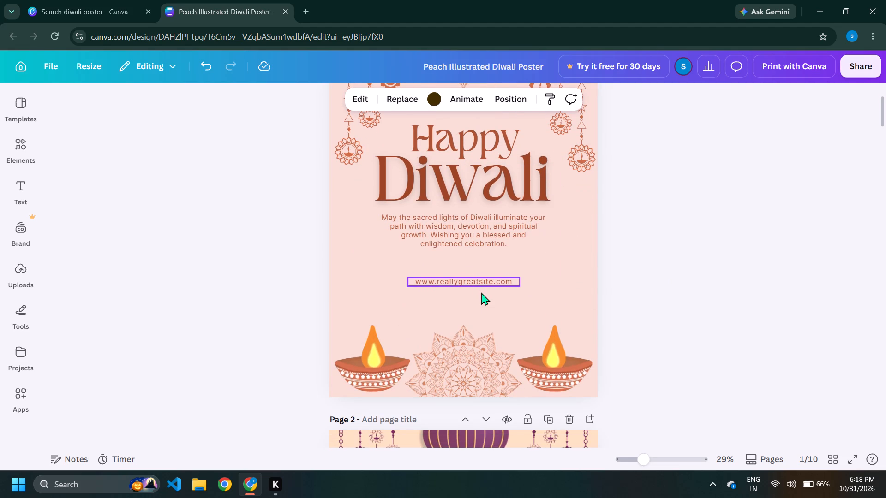
scroll(481, 292, "up", 1, "ctrl")
scroll(481, 292, "up", 2)
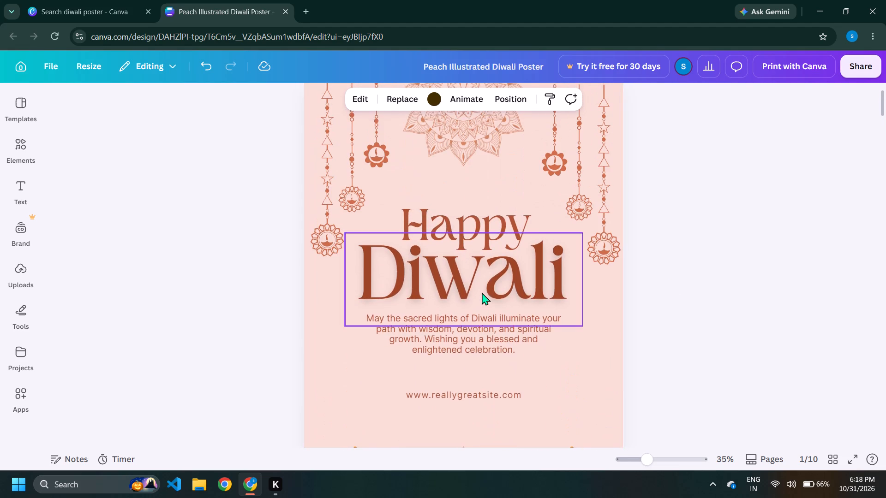
scroll(482, 292, "down", 1)
scroll(482, 292, "up", 2)
left_click(494, 395)
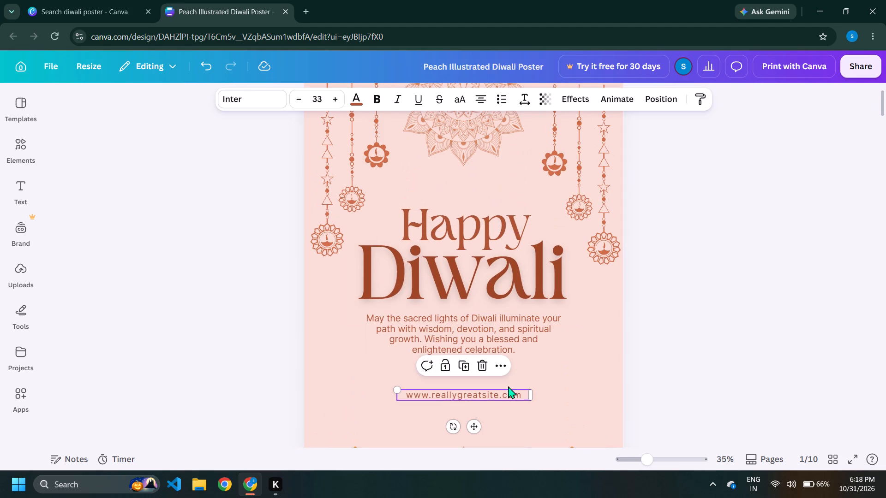
scroll(510, 373, "down", 1)
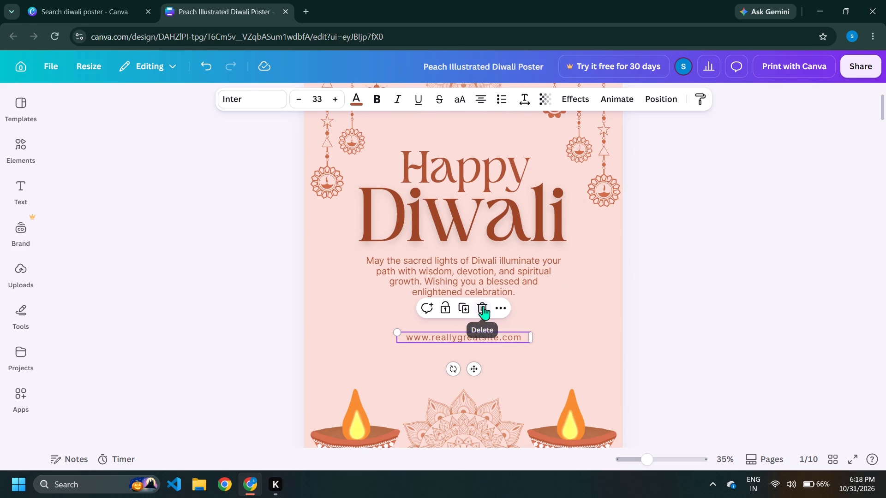
double_click(523, 336)
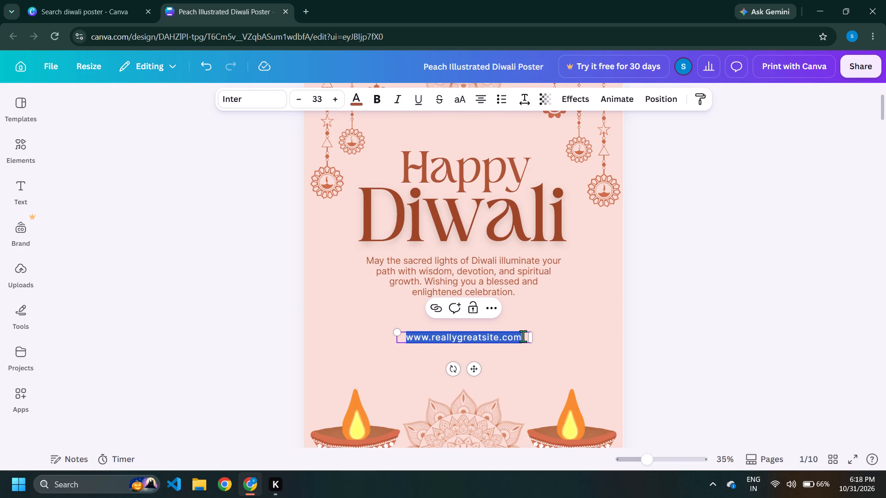
type("www")
type(".gadha")
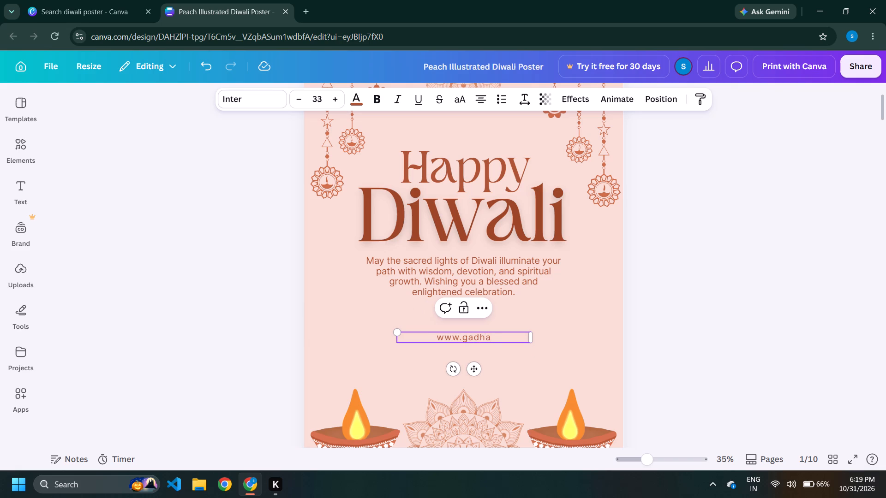
key("BackSpace")
key("BackSpace")
key("BackSpace")
key("BackSpace")
key("BackSpace")
type("ra")
key("m")
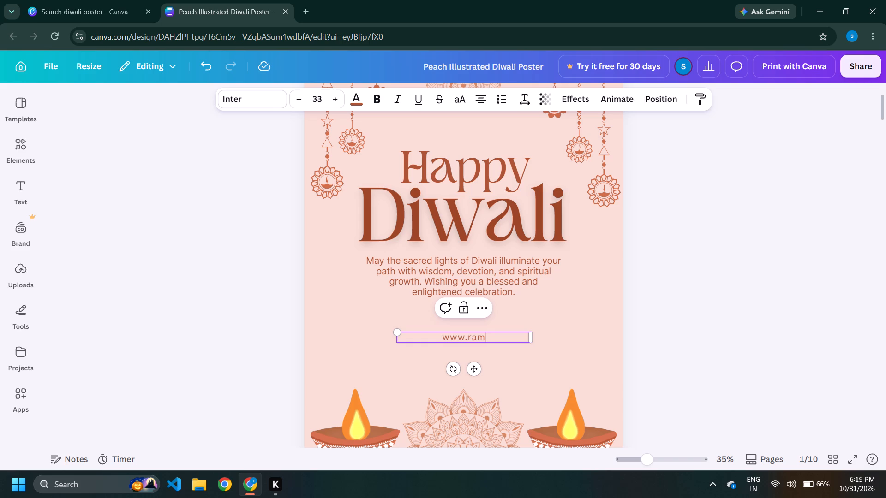
key("u")
type("jewellers")
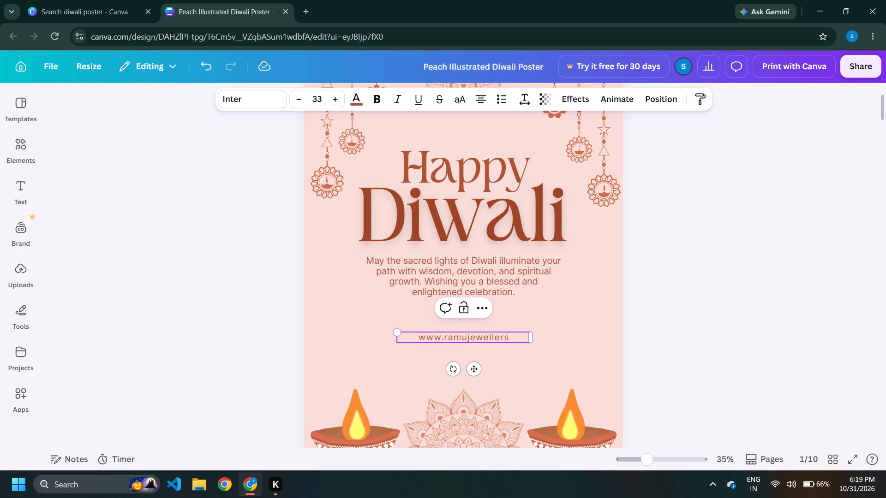
type(".com")
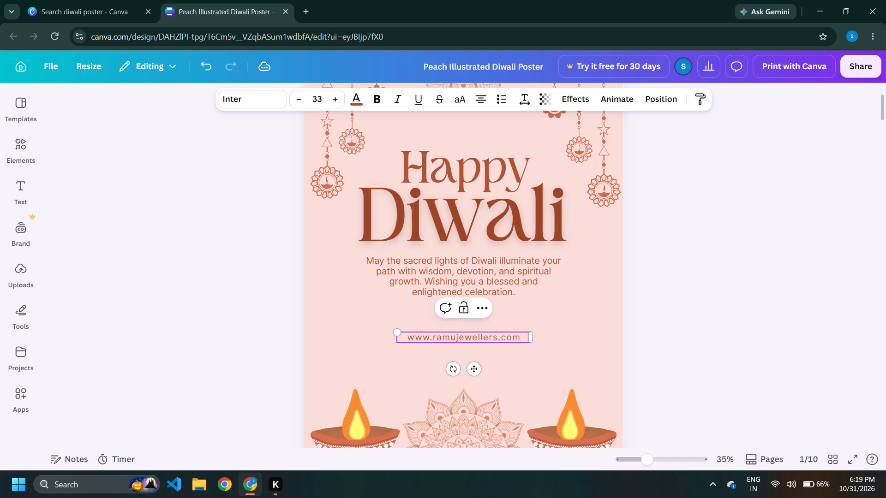
left_click(575, 350)
Try Apricots, Aprila, Bona Nova and Cinzel Decorative on page 1's greeting paragraph, and settle on the Literata font.
scroll(563, 349, "down", 2)
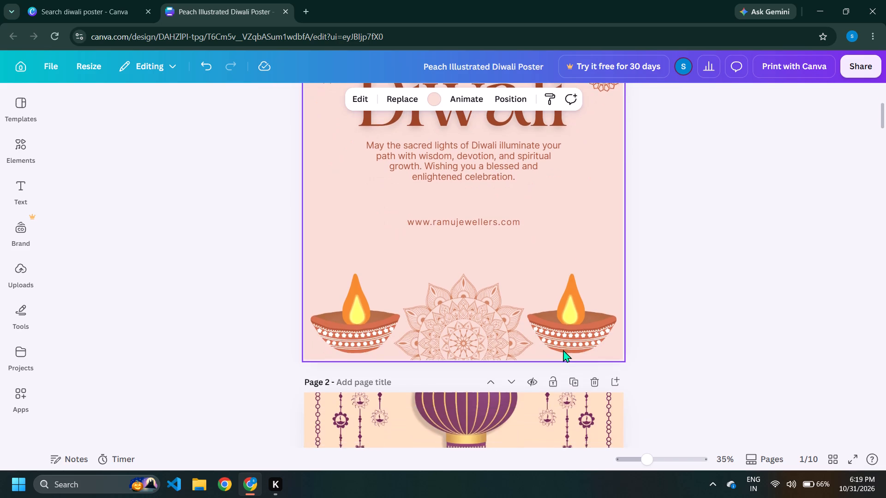
scroll(563, 350, "up", 5)
scroll(485, 256, "down", 3)
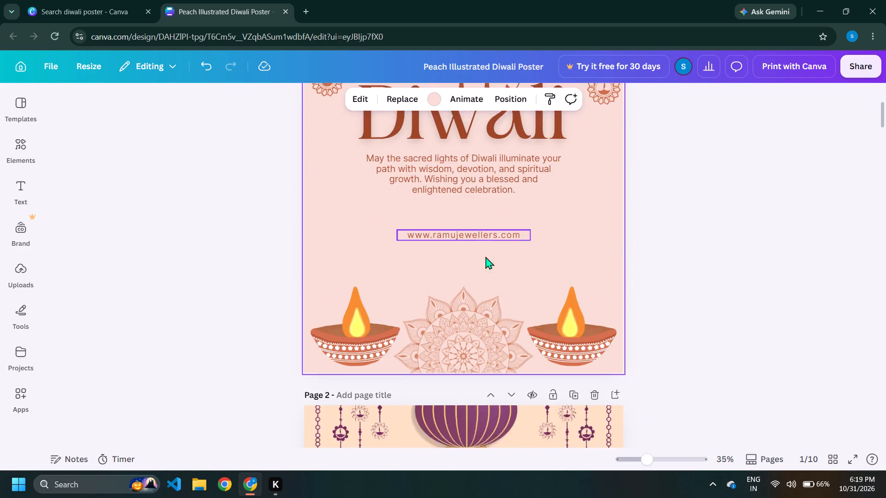
scroll(485, 259, "up", 2)
double_click(490, 261)
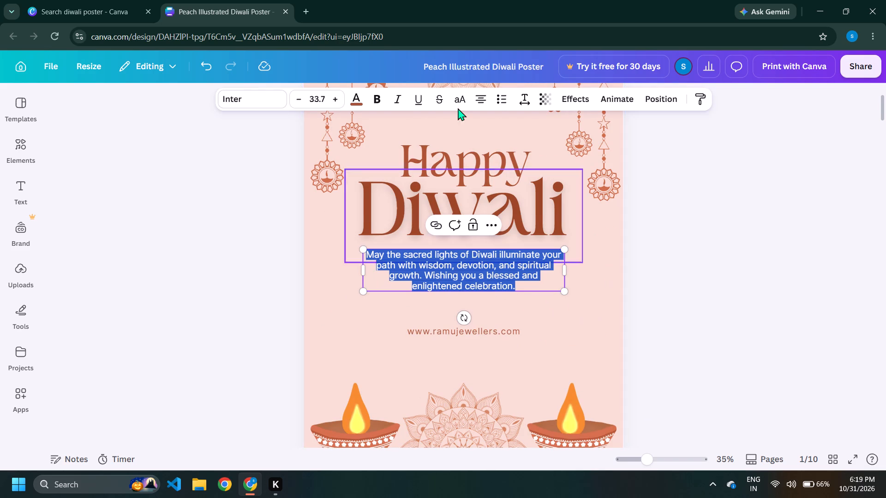
left_click_drag(266, 99, 258, 95)
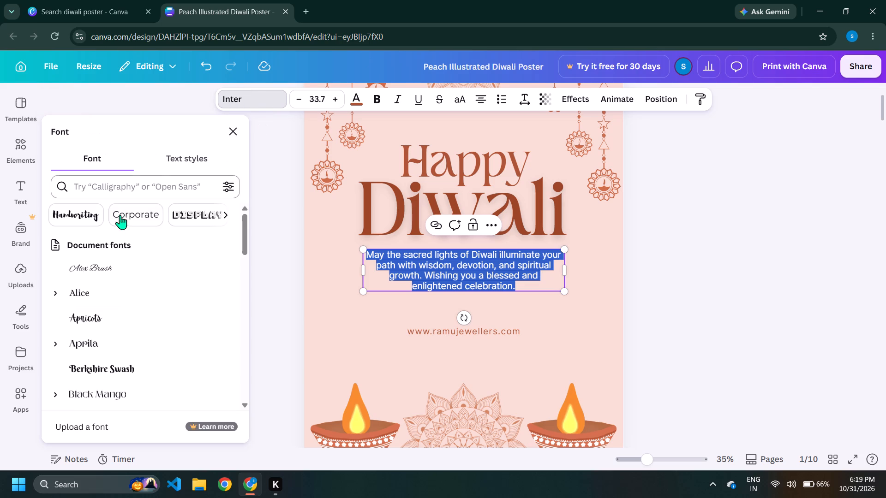
scroll(153, 207, "down", 1)
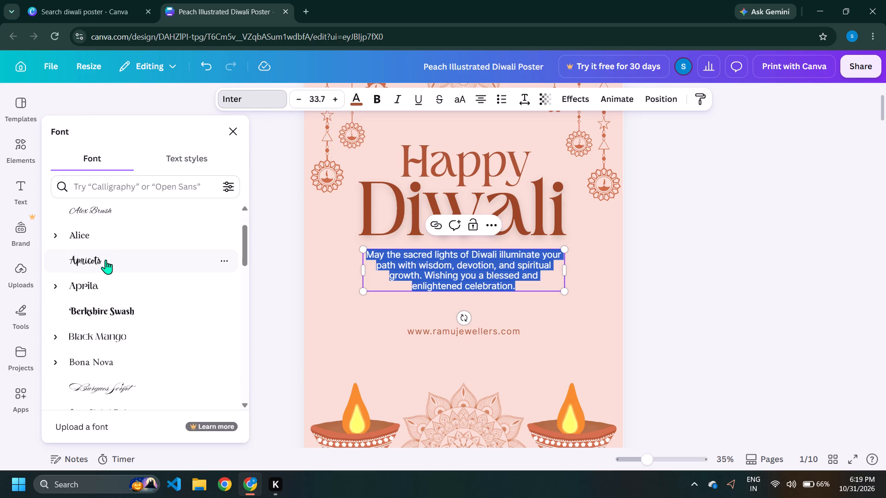
left_click(103, 264)
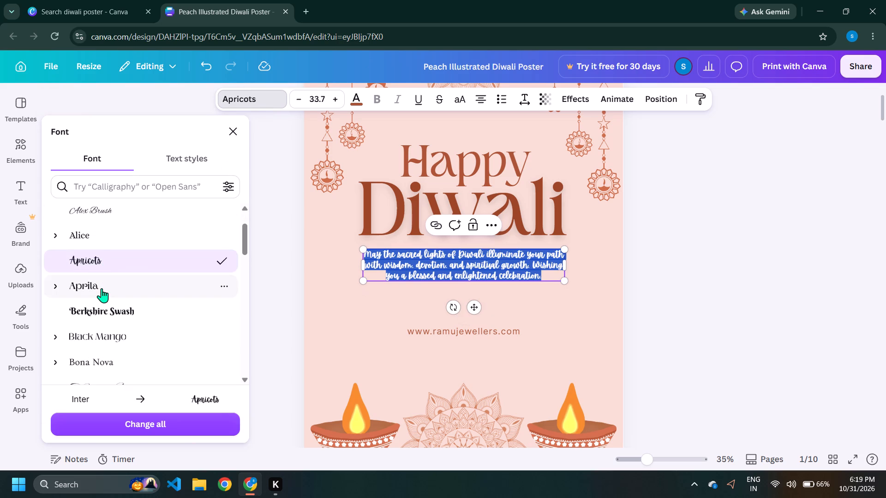
left_click(102, 288)
scroll(102, 288, "down", 2)
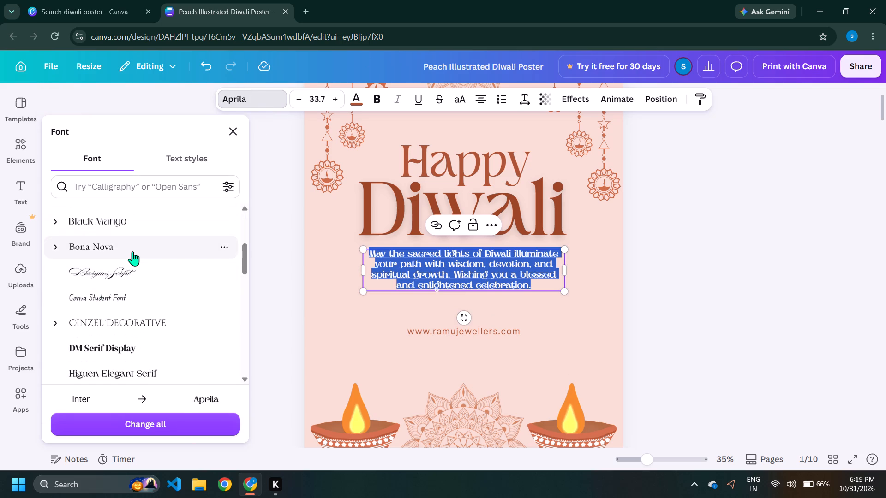
left_click(132, 251)
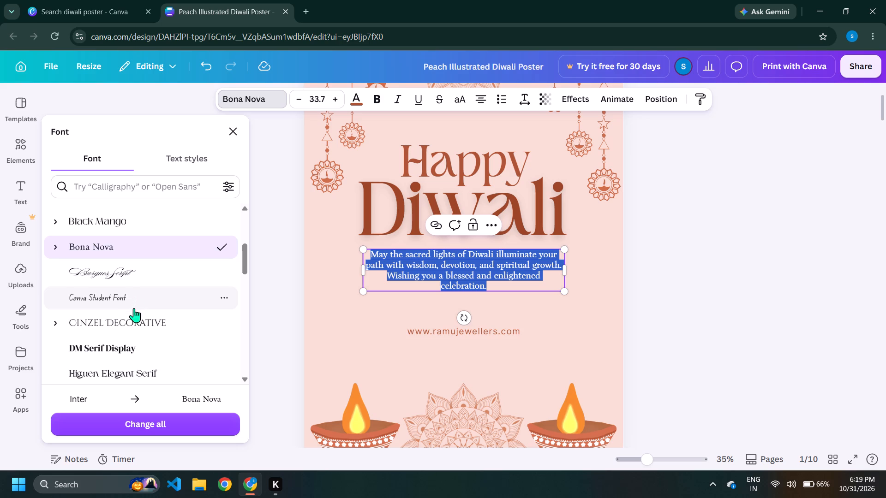
left_click(140, 319)
scroll(139, 314, "down", 2)
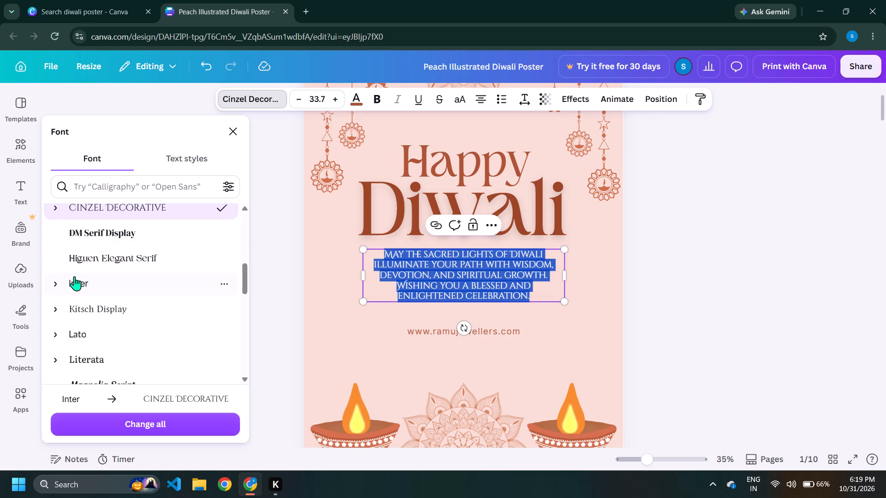
scroll(132, 297, "down", 2)
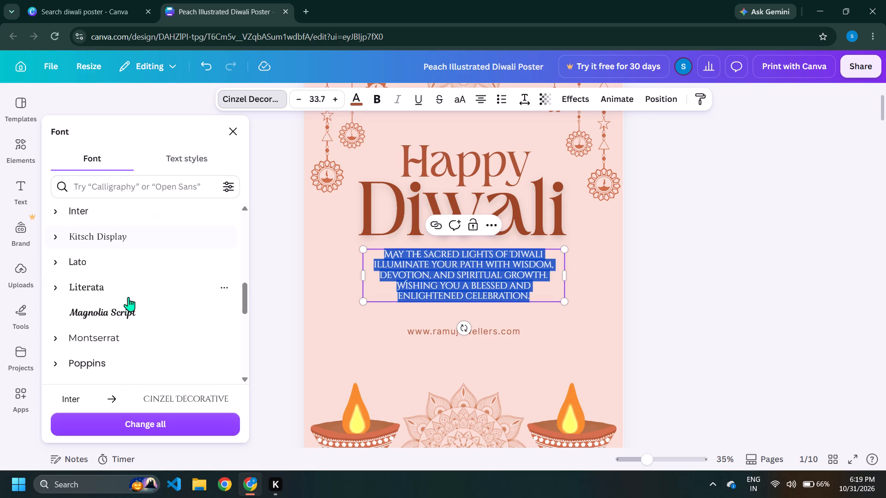
left_click(120, 242)
left_click(832, 277)
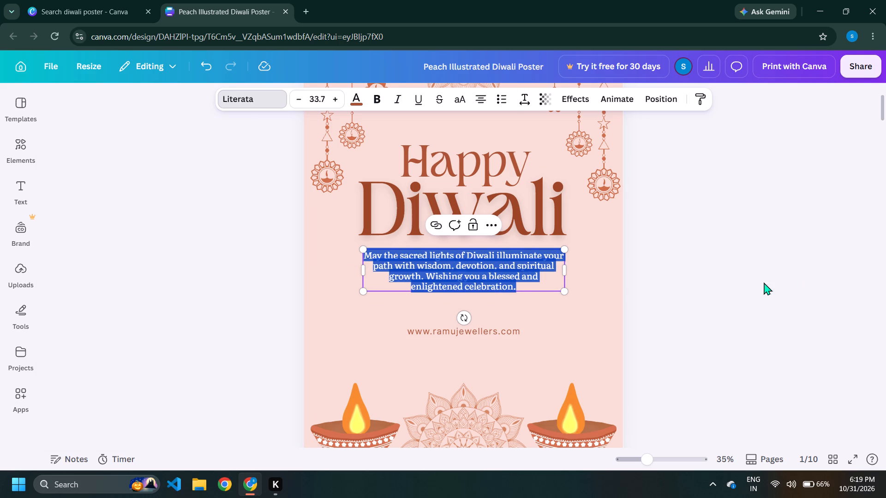
left_click(730, 287)
Make the greeting paragraph on page 1 bold.
left_click(498, 285)
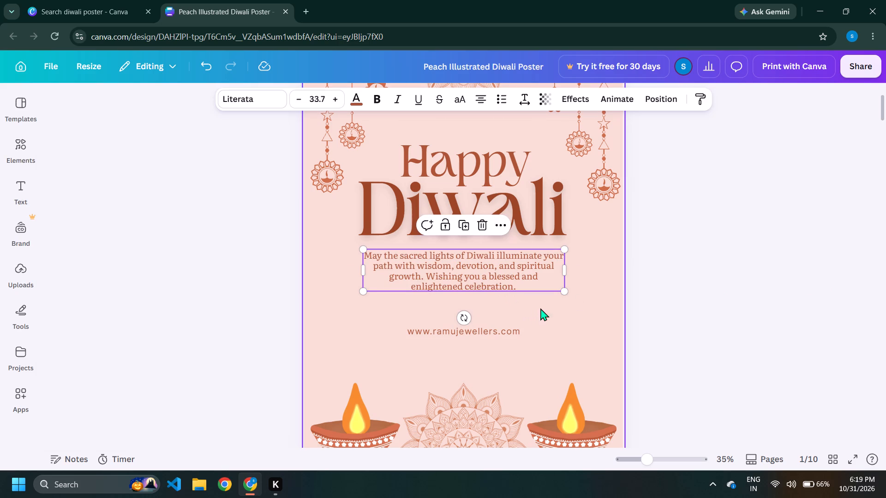
left_click(376, 95)
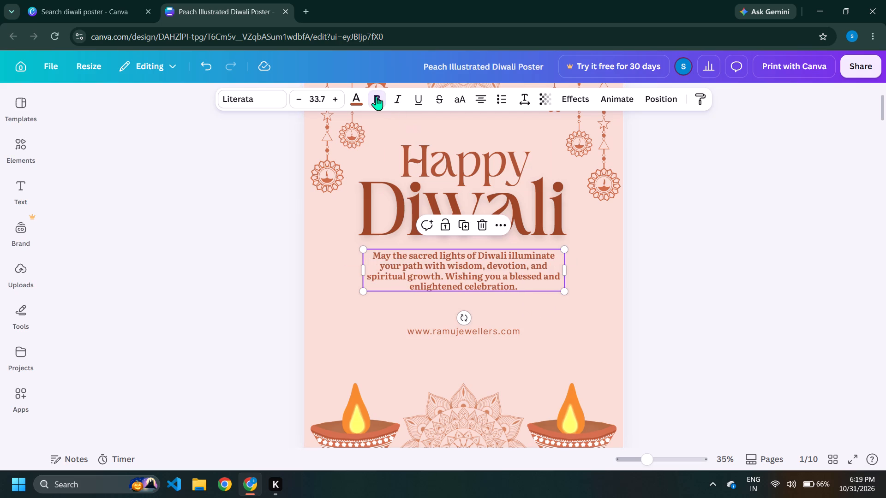
Remove the bold formatting from page 1's greeting paragraph.
left_click(379, 96)
Enlarge page 1's greeting paragraph to a font size of about 36.6 and recentre it beneath the heading.
left_click_drag(565, 292, 582, 301)
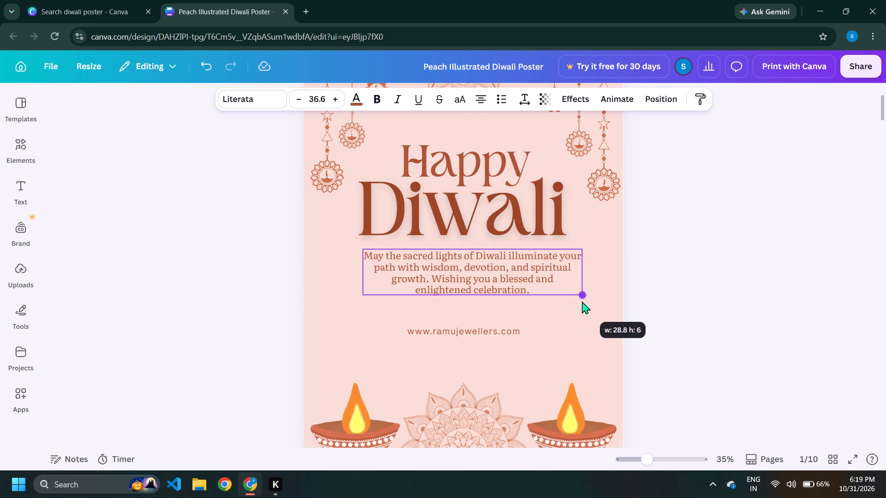
left_click_drag(509, 280, 500, 280)
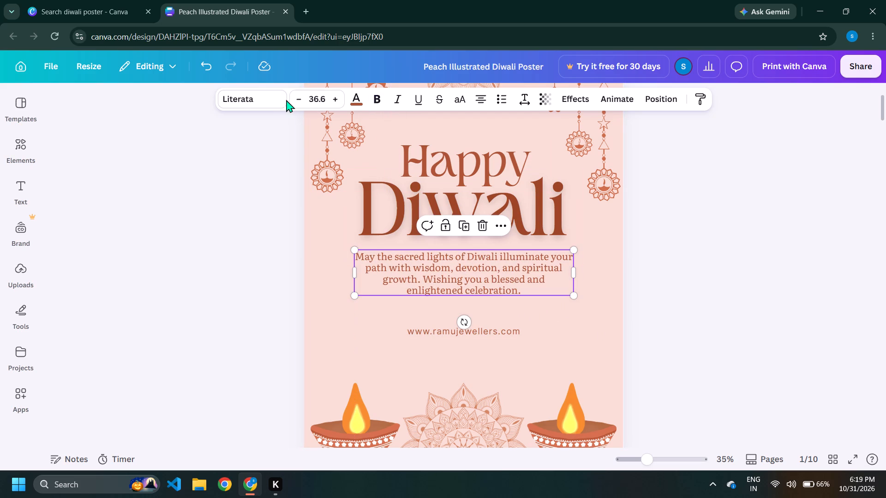
Change the font of page 1's greeting paragraph to Bodoni FLF.
left_click(284, 101)
scroll(192, 280, "down", 4)
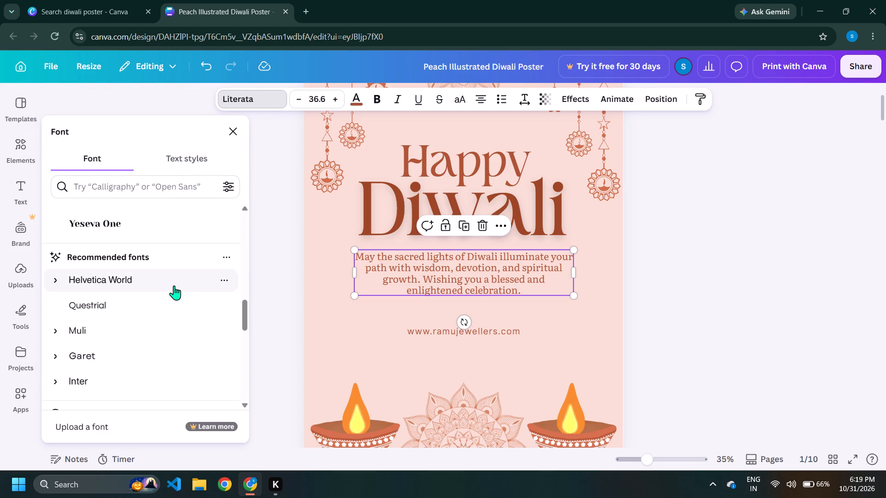
scroll(174, 285, "down", 3)
left_click(168, 286)
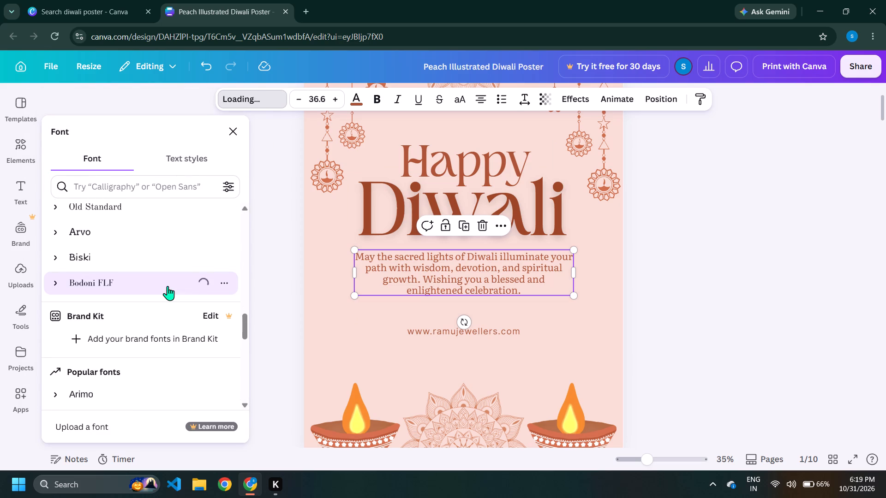
left_click(684, 244)
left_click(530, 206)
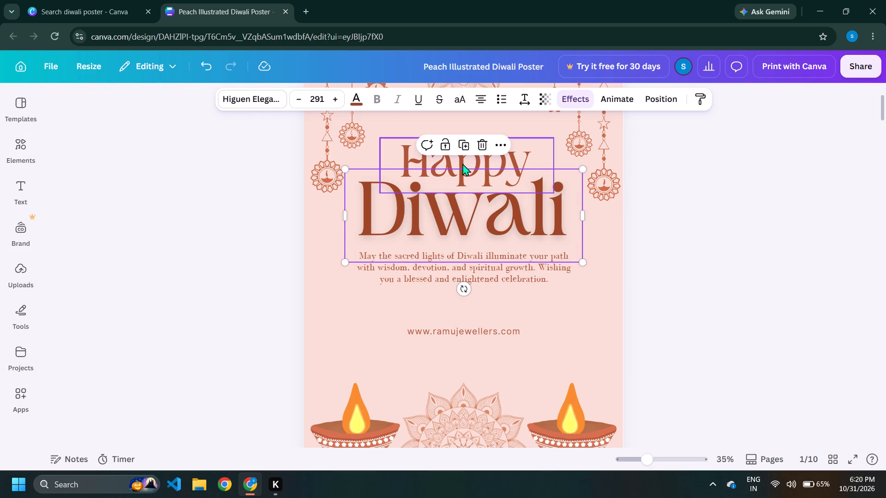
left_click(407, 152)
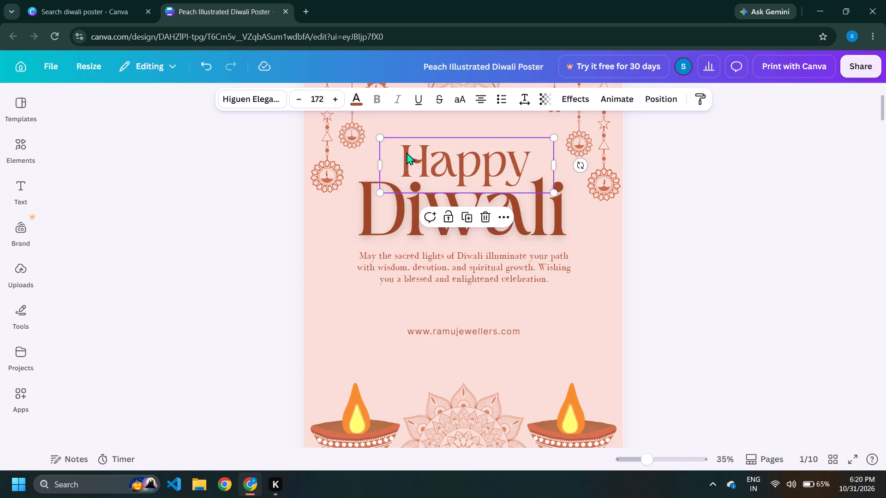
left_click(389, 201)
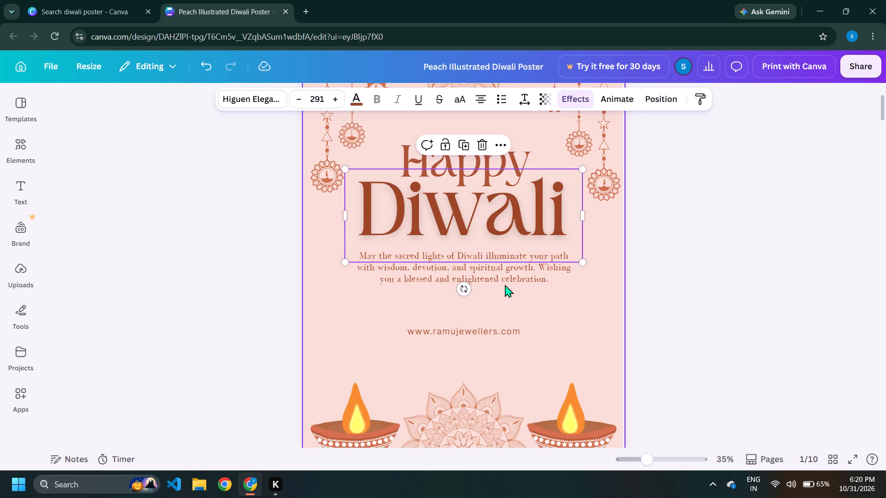
Enlarge page 1's greeting paragraph to about size 37.9, recentre it and move it slightly down towards the website line.
left_click(505, 285)
left_click(513, 279)
left_click_drag(576, 289, 581, 293)
left_click_drag(525, 270, 520, 271)
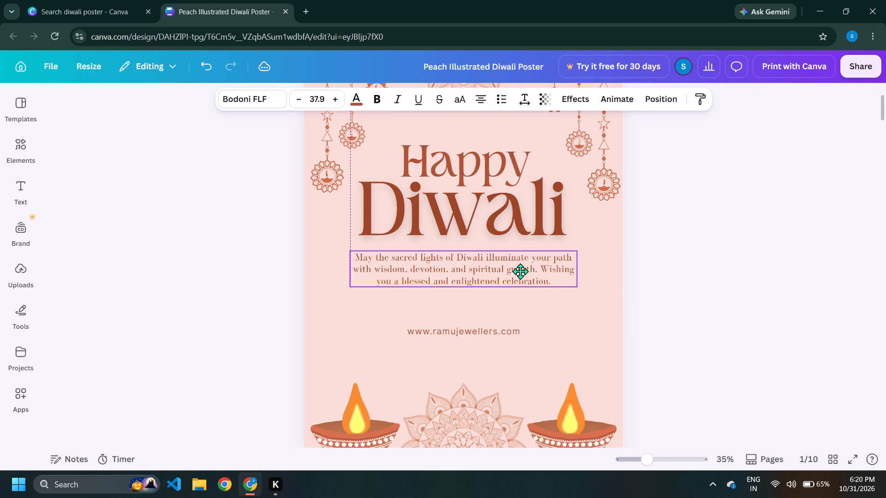
left_click_drag(520, 271, 521, 284)
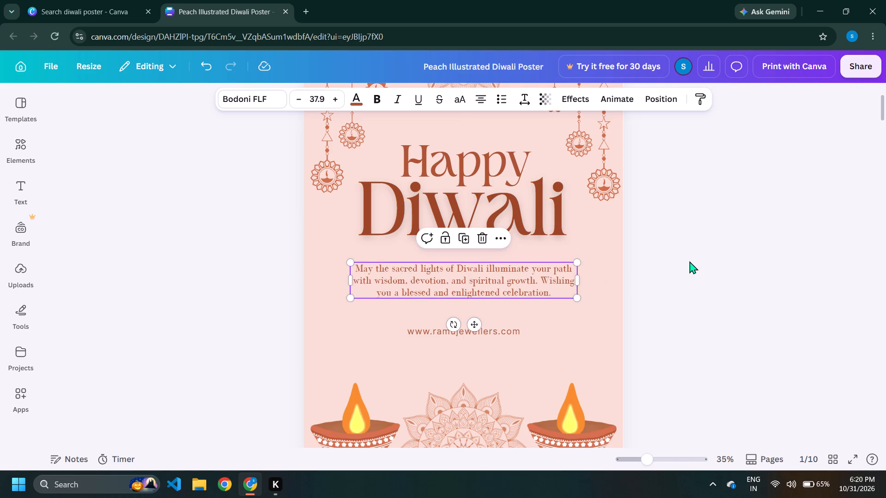
left_click(689, 261)
Examine page 1's mandala, hanging ornaments and diyas, and page 2's "Diwali Party" invitation layout.
scroll(484, 255, "up", 4)
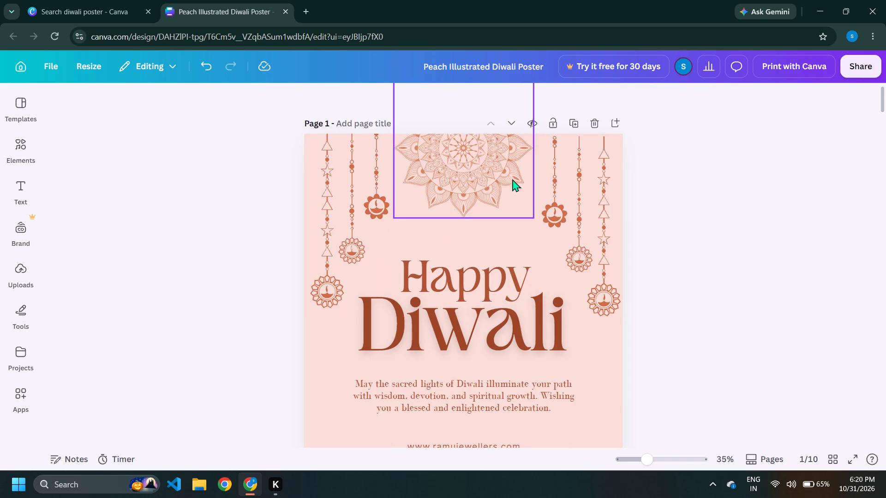
left_click(489, 181)
left_click(563, 213)
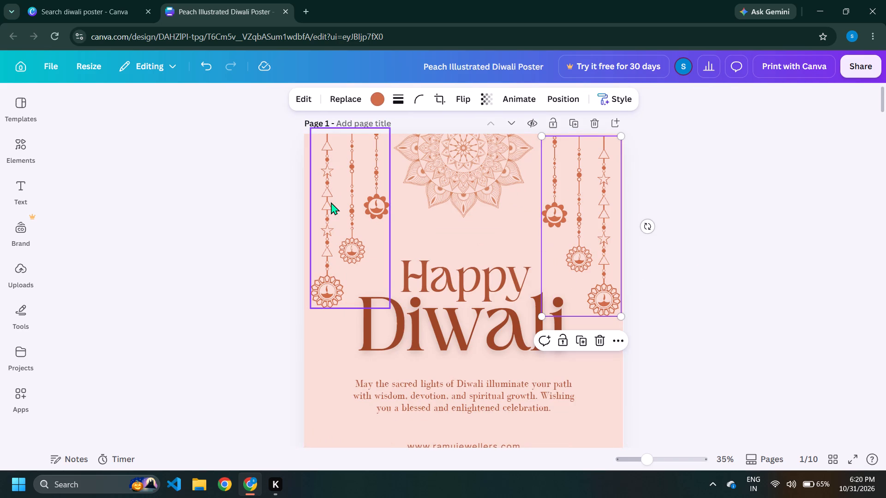
left_click(343, 200)
scroll(543, 205, "down", 4)
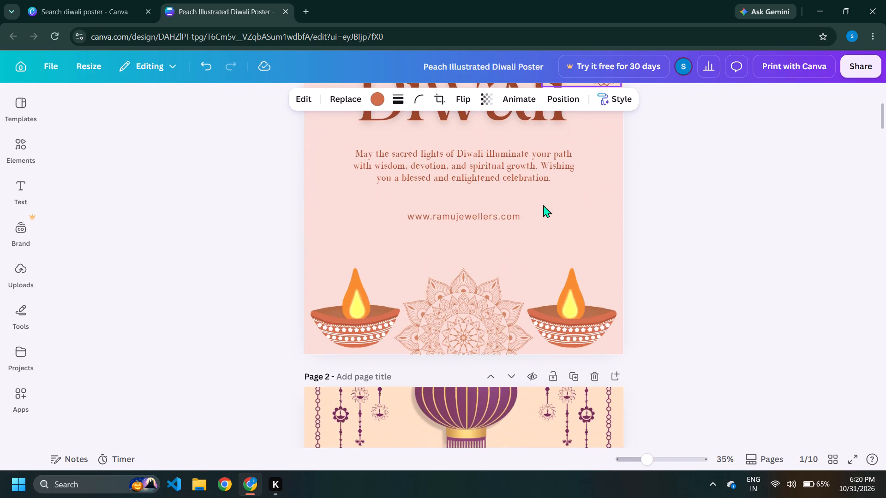
scroll(480, 247, "down", 1)
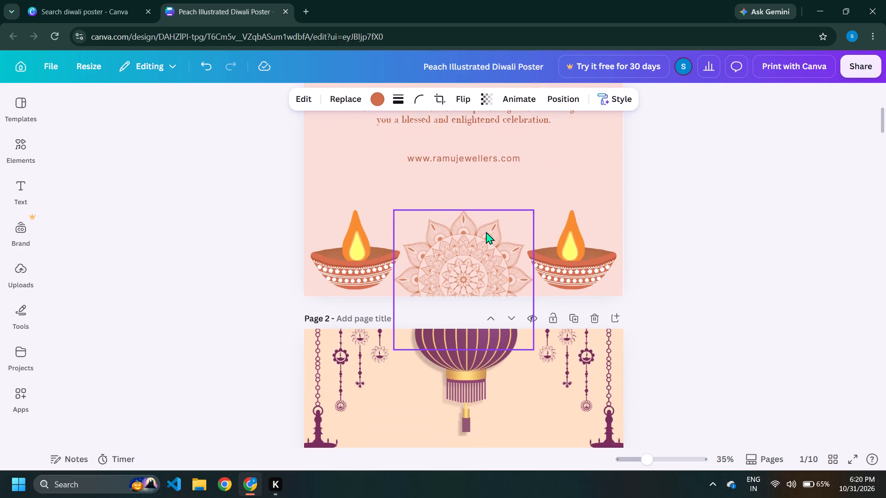
scroll(486, 231, "up", 4)
scroll(465, 259, "down", 3)
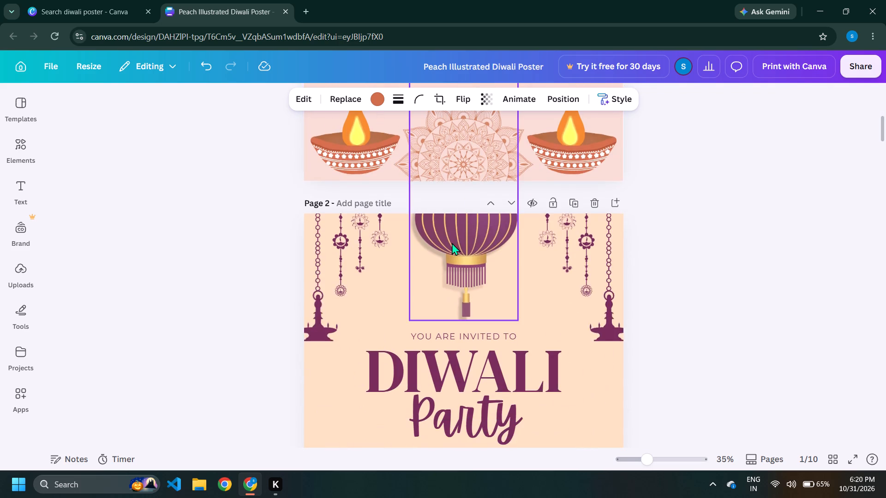
scroll(432, 215, "down", 2)
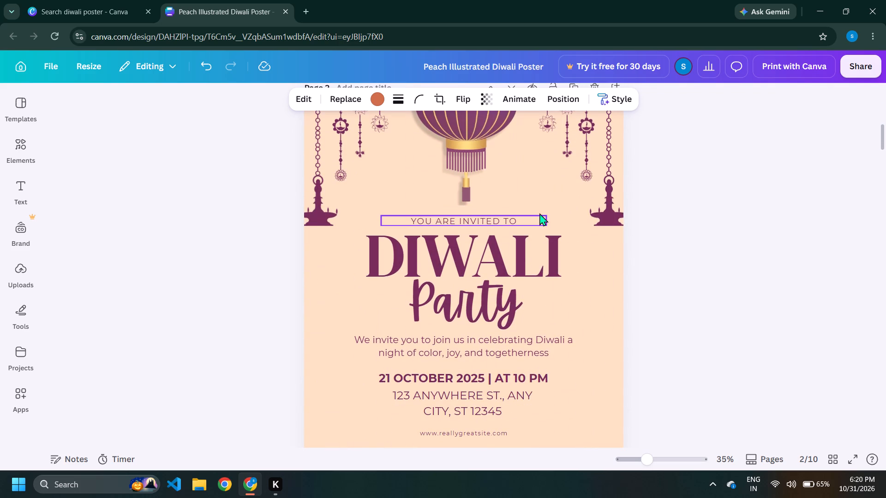
scroll(524, 263, "down", 2)
scroll(523, 263, "up", 2)
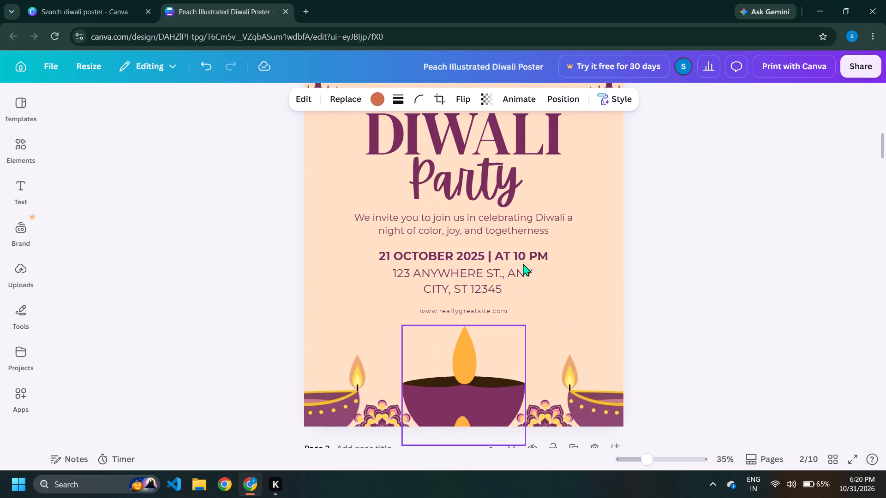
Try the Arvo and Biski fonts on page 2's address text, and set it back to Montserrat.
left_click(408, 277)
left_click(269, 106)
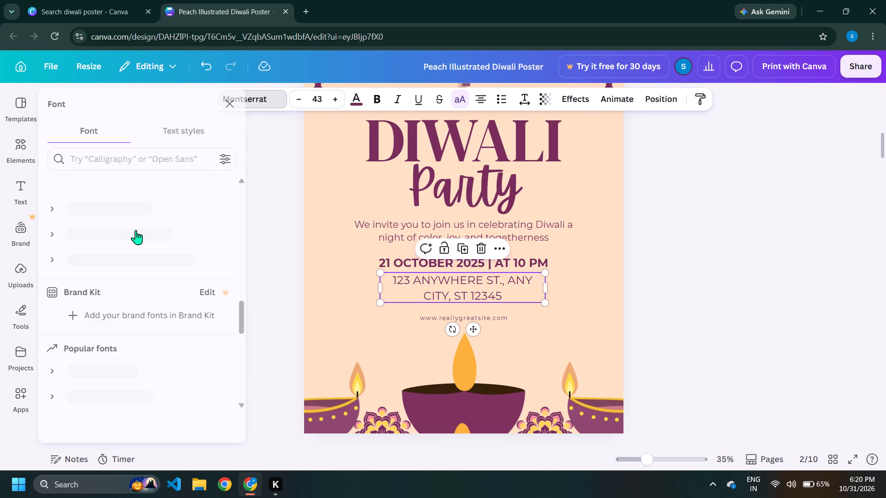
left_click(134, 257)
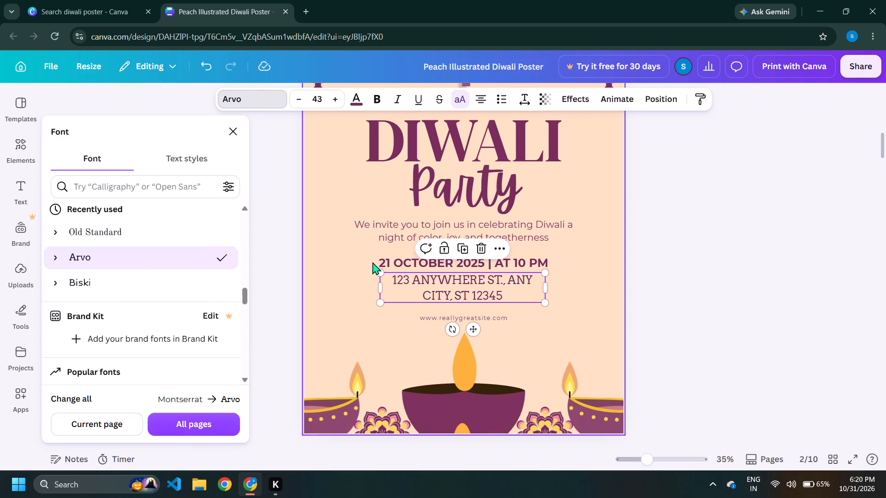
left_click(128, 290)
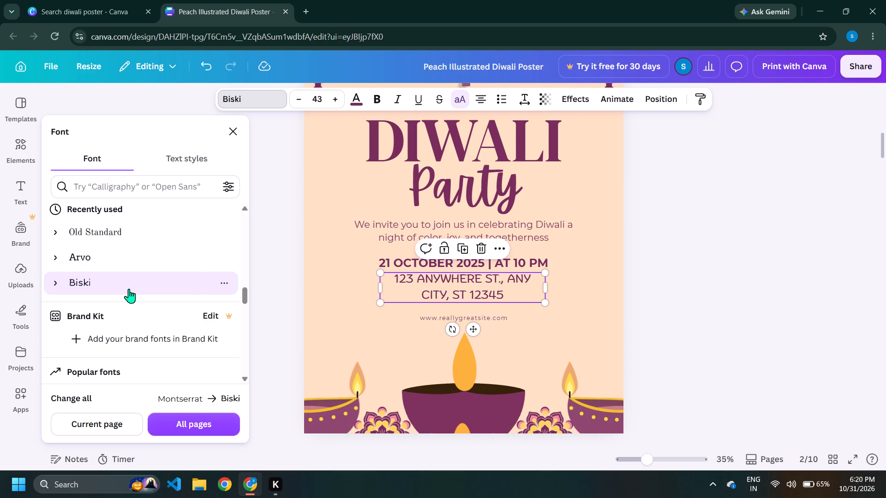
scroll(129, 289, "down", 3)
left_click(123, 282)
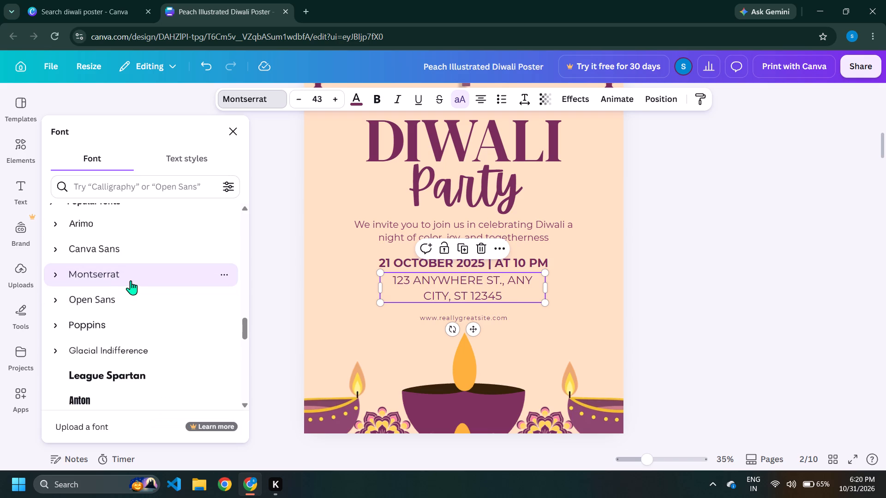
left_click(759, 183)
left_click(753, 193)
Change the font of page 2's "We invite you to join us" paragraph to Times New Roman MT.
left_click(516, 241)
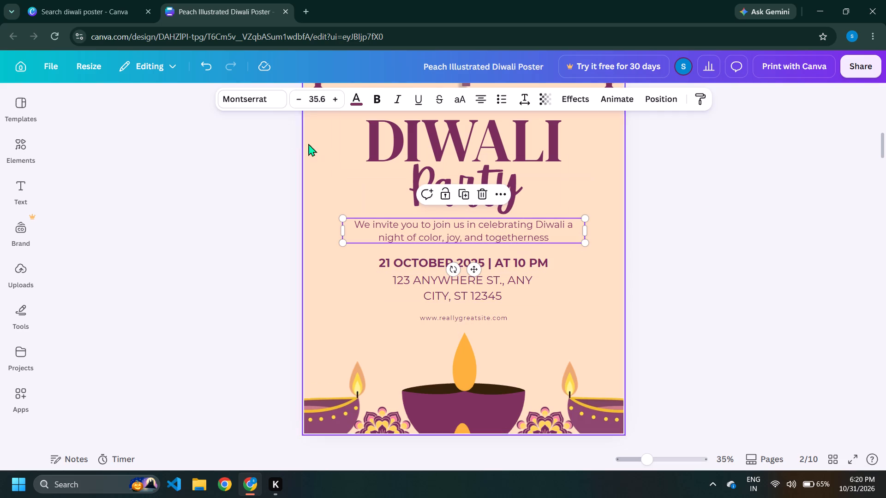
left_click(264, 104)
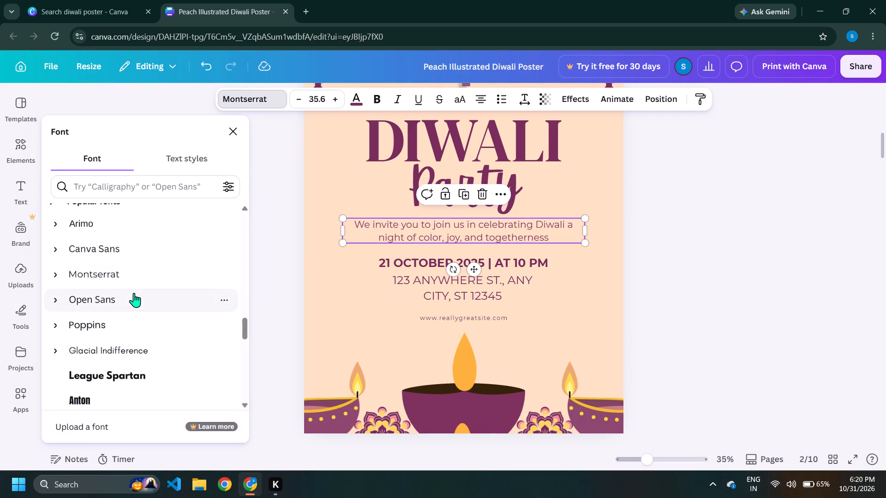
scroll(134, 292, "down", 7)
left_click(152, 262)
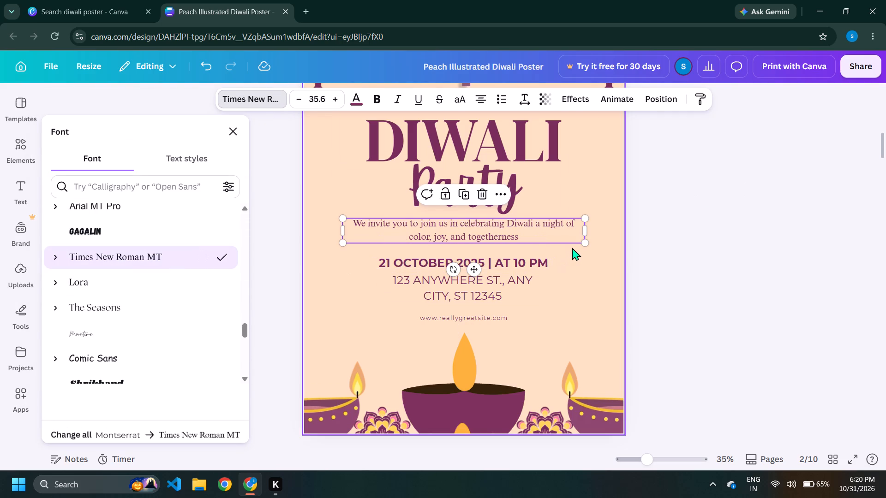
Enlarge page 2's invitation paragraph to a font size of about 40.5 and recentre it beneath "Party".
left_click_drag(586, 246, 618, 264)
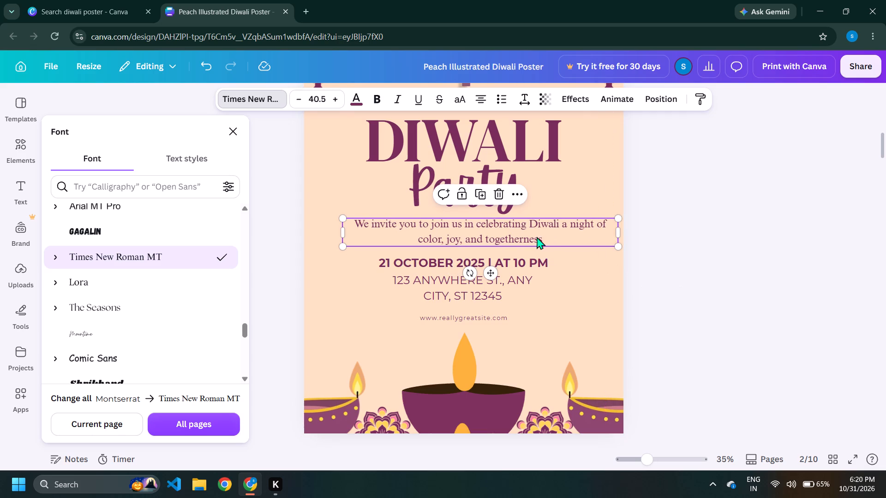
left_click_drag(537, 237, 524, 239)
left_click(684, 214)
left_click(742, 195)
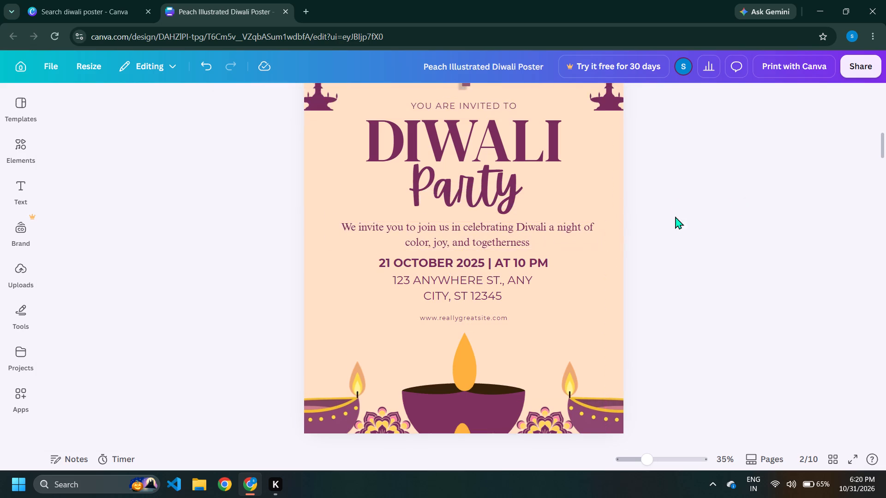
Change the font of page 2's "YOU ARE INVITED TO" line to Times New Roman MT.
scroll(491, 264, "up", 1)
left_click(455, 247)
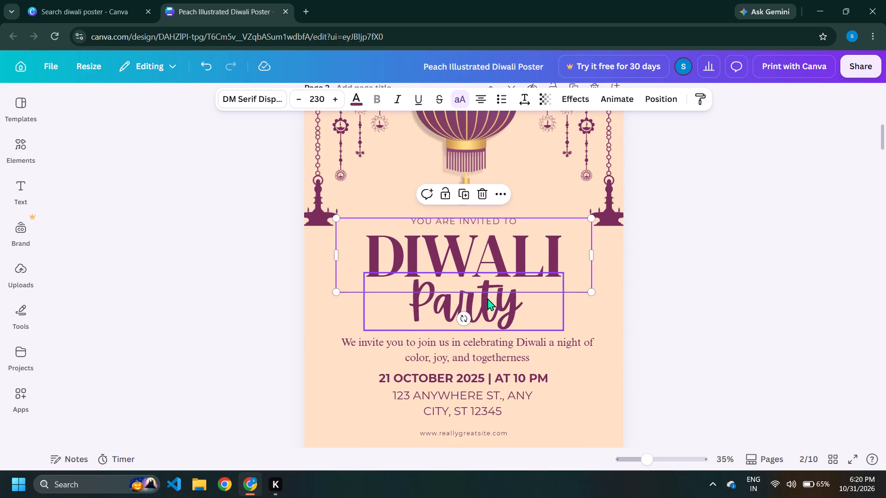
left_click(487, 298)
left_click(391, 254)
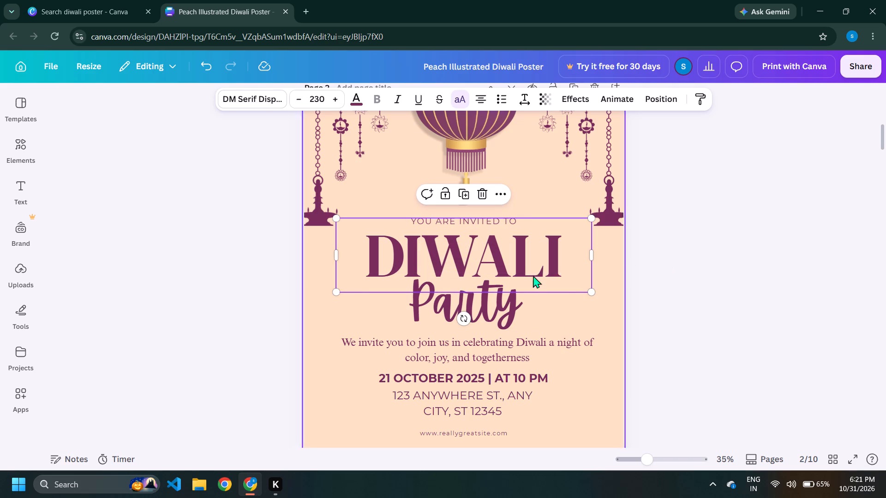
left_click(482, 222)
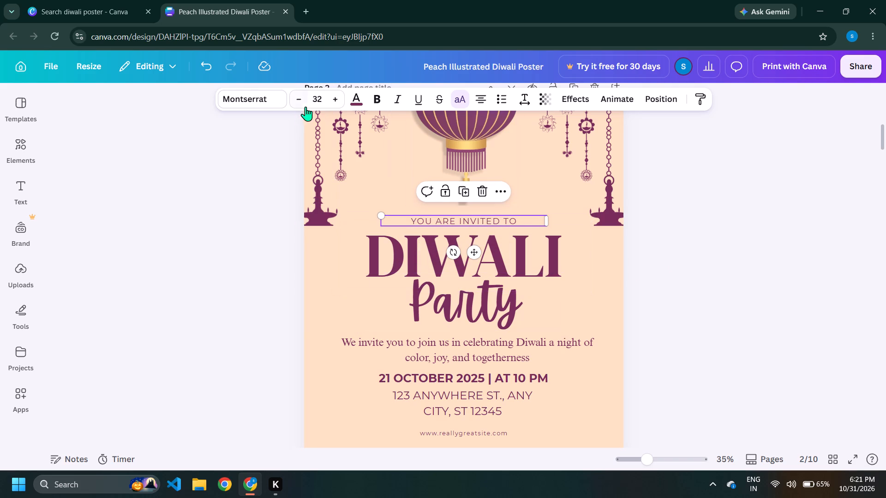
left_click(270, 108)
left_click(132, 261)
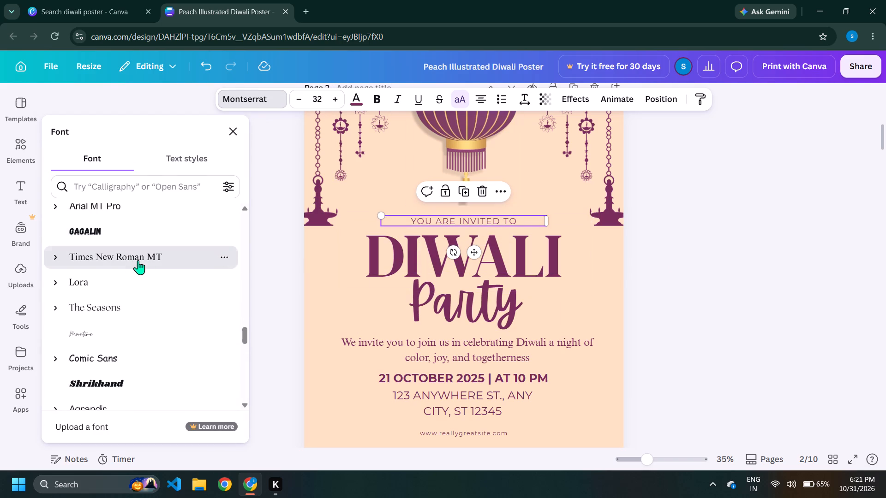
left_click(623, 223)
Change the font of page 2's "DIWALI" heading to Lora.
scroll(545, 267, "down", 1)
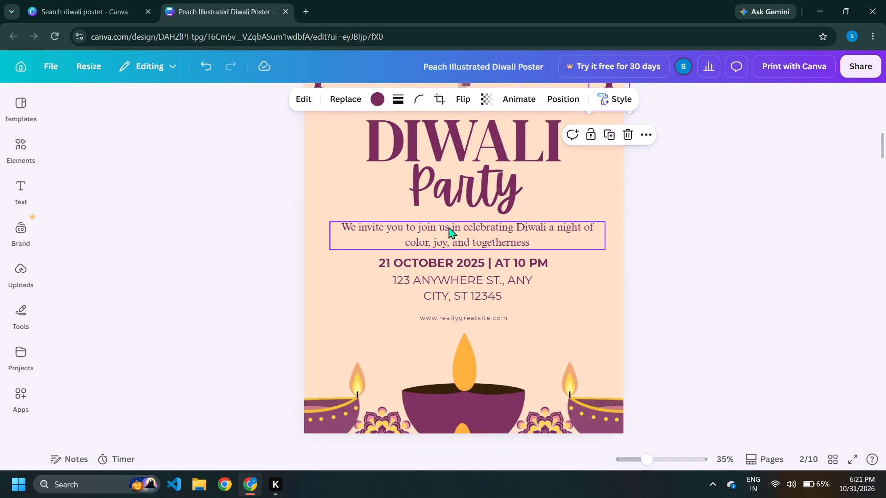
scroll(449, 226, "up", 2)
scroll(467, 350, "down", 1)
left_click(470, 315)
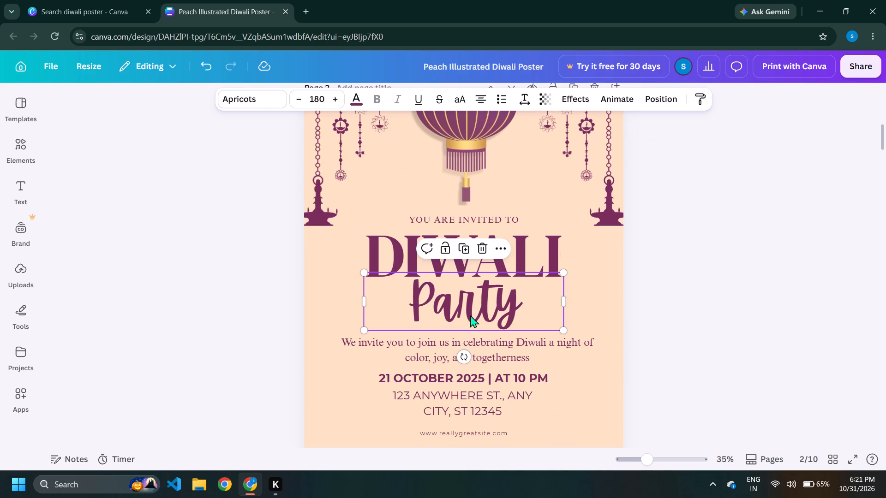
left_click(391, 254)
left_click(243, 98)
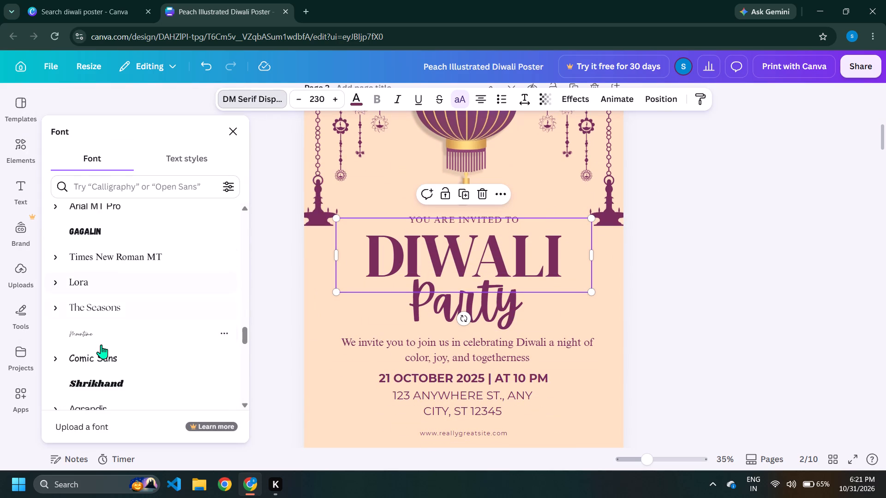
left_click(116, 286)
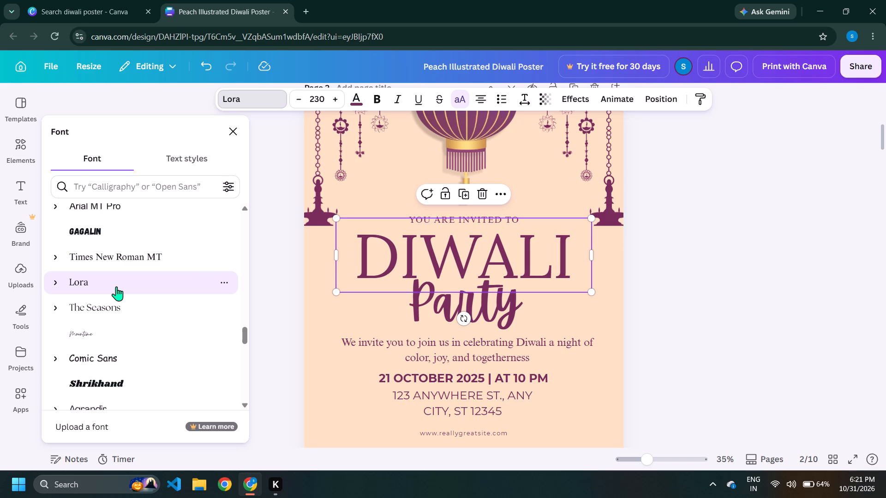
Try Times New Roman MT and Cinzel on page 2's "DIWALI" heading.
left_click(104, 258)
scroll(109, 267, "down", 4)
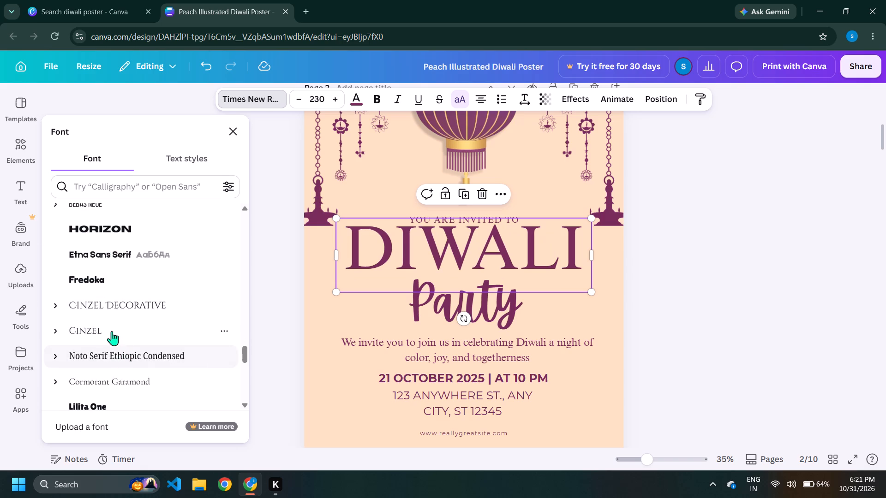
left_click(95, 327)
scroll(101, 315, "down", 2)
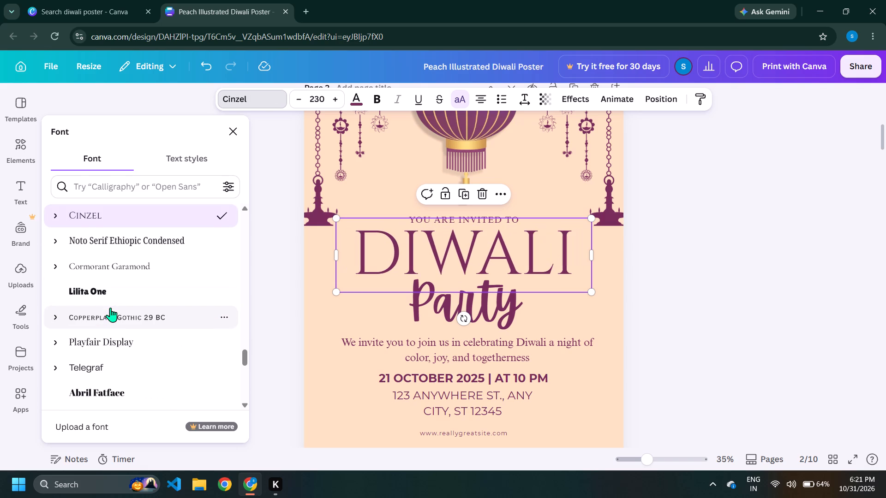
Change the font of page 2's "DIWALI" heading to Playfair Display.
scroll(110, 308, "down", 2)
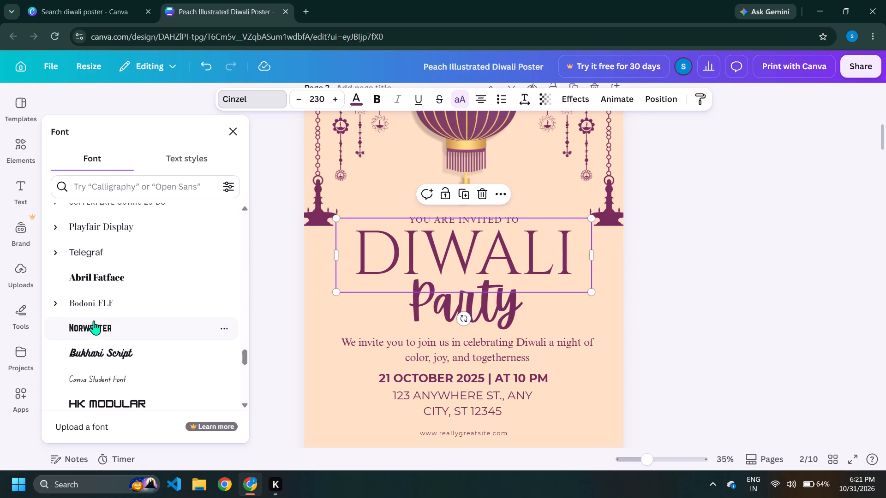
scroll(109, 293, "down", 2)
scroll(109, 293, "up", 3)
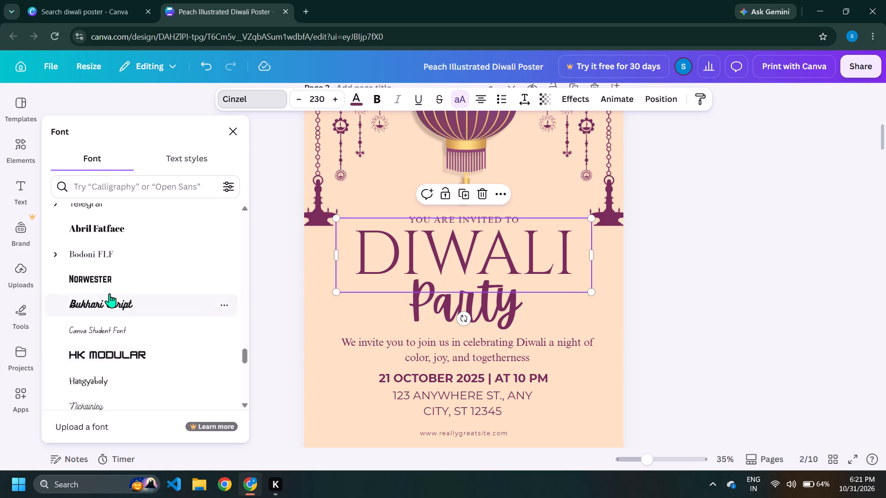
scroll(109, 293, "up", 1)
left_click(134, 337)
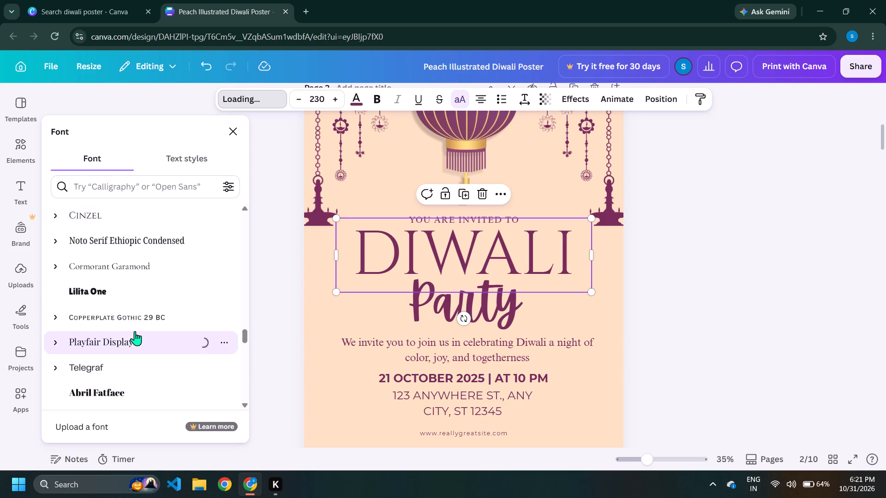
scroll(148, 315, "down", 4)
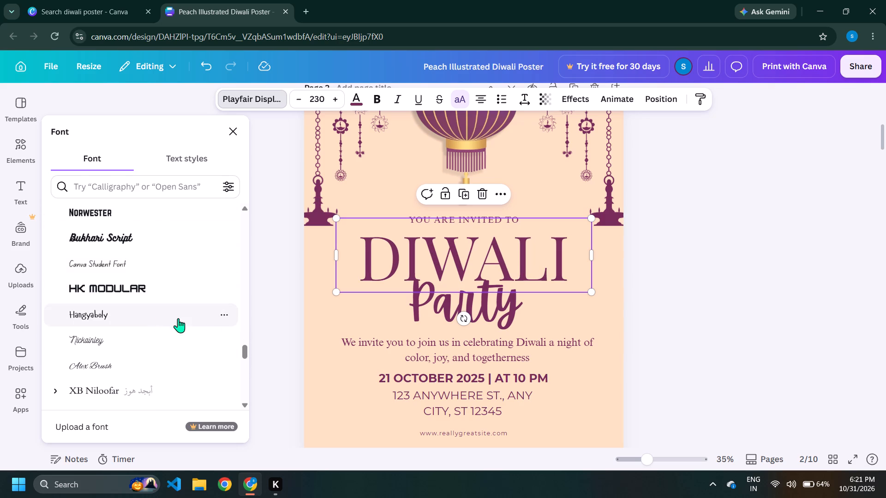
left_click(764, 252)
left_click(716, 271)
Move page 2's "DIWALI" heading slightly up, closer to the "YOU ARE INVITED TO" line.
scroll(556, 302, "down", 1)
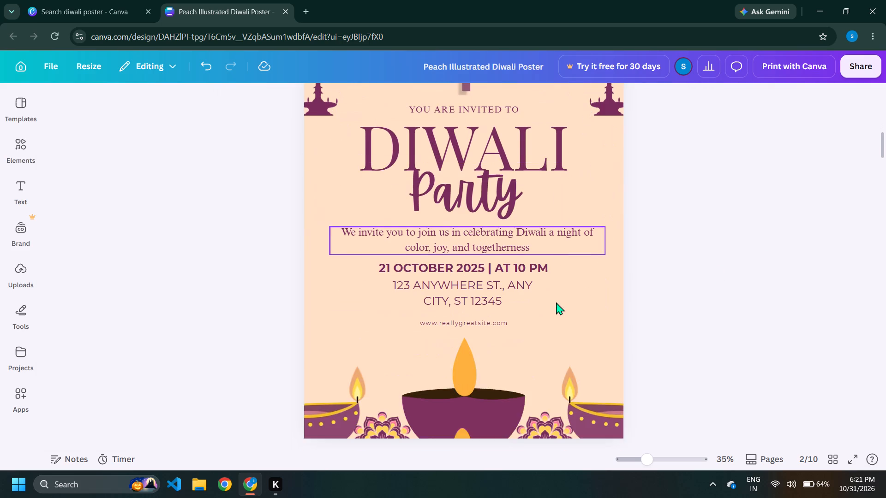
scroll(556, 302, "up", 1)
left_click(487, 252)
left_click_drag(397, 197, 397, 190)
left_click(443, 258)
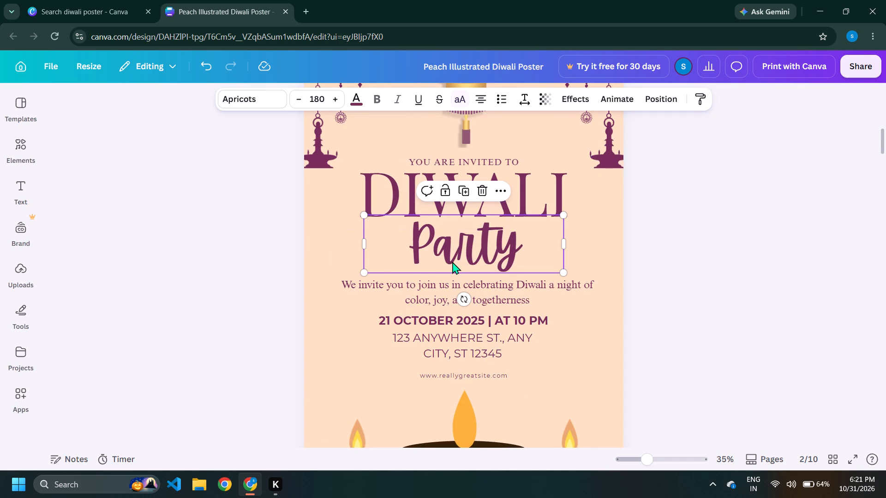
Examine page 2's text layout at several zoom levels.
scroll(452, 262, "down", 1, "ctrl")
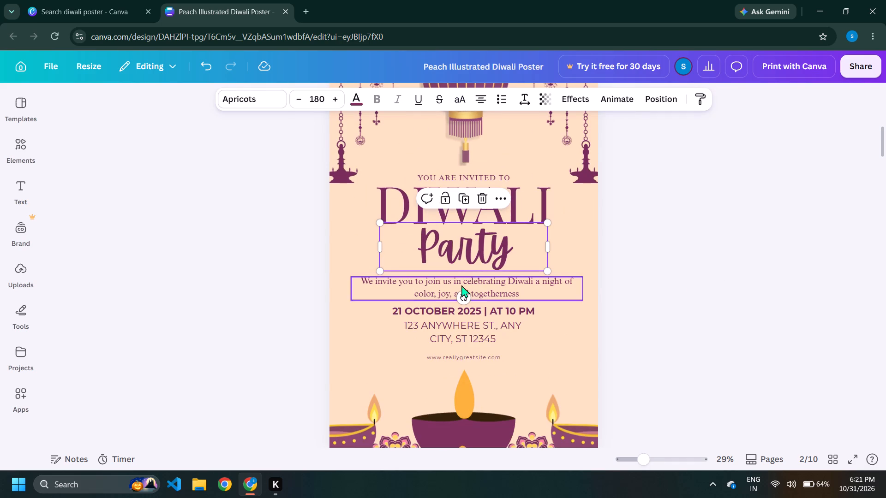
scroll(479, 363, "up", 1)
left_click(672, 304)
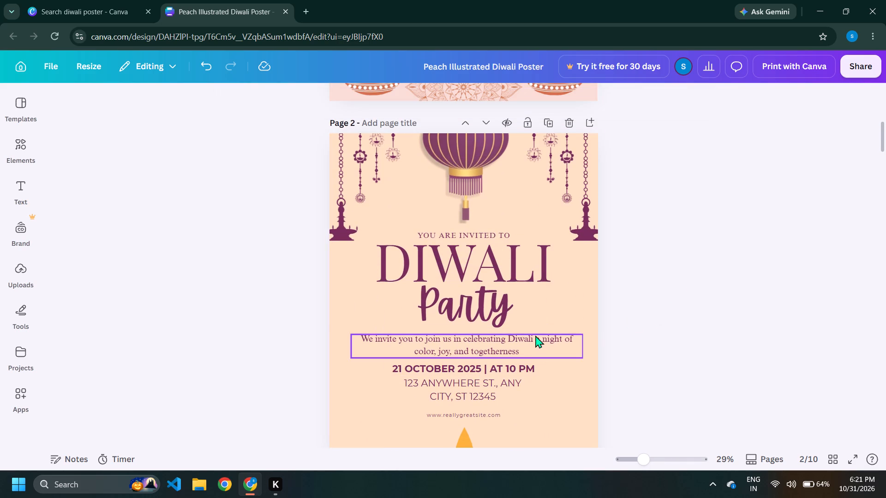
scroll(464, 309, "up", 2, "ctrl")
scroll(464, 309, "down", 3, "ctrl")
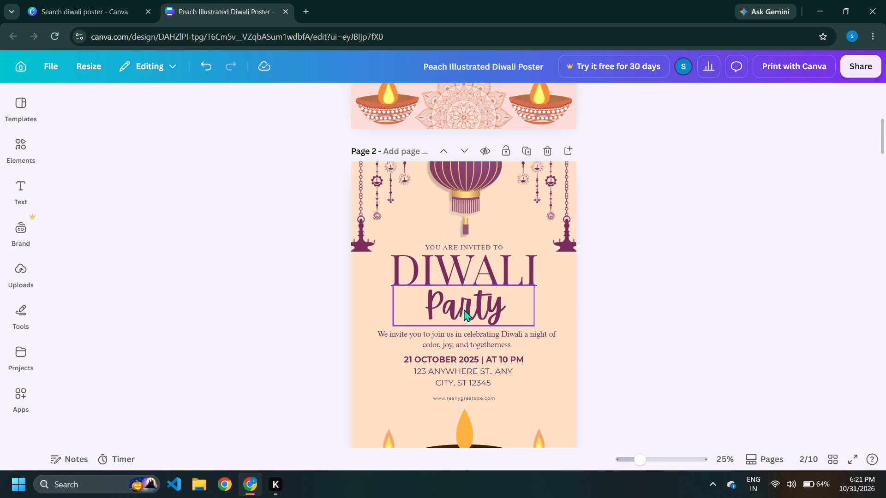
scroll(497, 337, "down", 1, "ctrl")
scroll(497, 336, "up", 1, "ctrl")
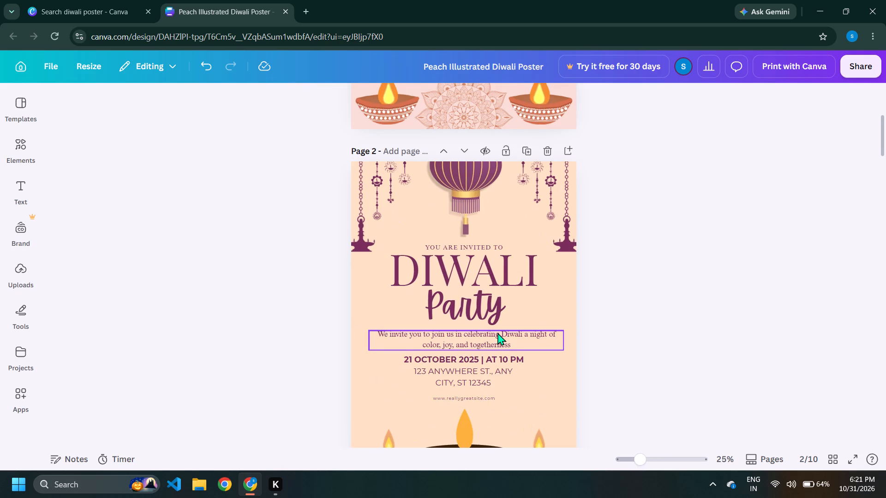
scroll(497, 332, "up", 3, "ctrl")
scroll(497, 332, "down", 2)
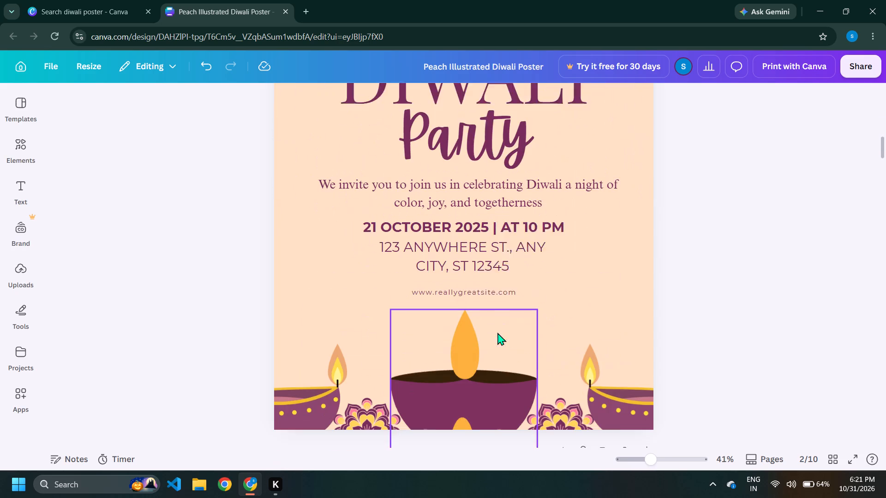
left_click(484, 213)
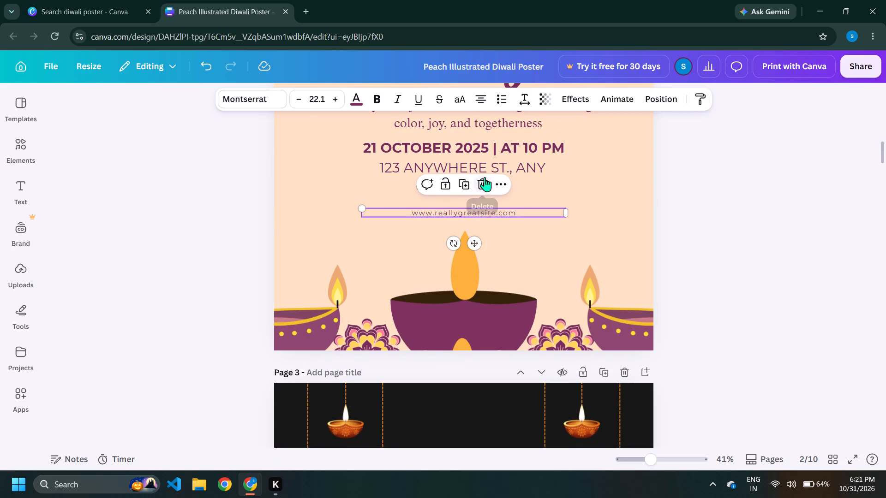
left_click(485, 179)
Move page 2's address lower towards the central diya, shrink it to a font size of about 38.4 and recentre it.
scroll(463, 177, "up", 1)
left_click(483, 284)
left_click_drag(484, 290, 485, 314)
left_click_drag(560, 335, 555, 333)
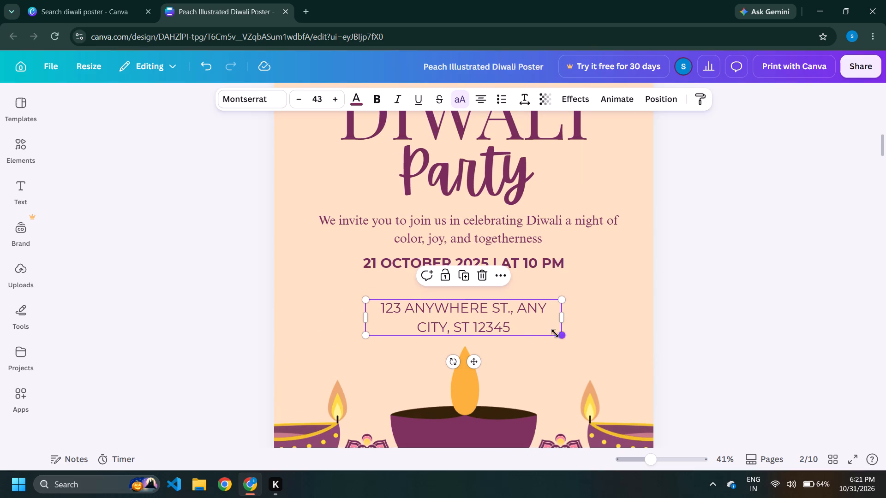
left_click_drag(555, 333, 539, 330)
left_click_drag(473, 323, 483, 323)
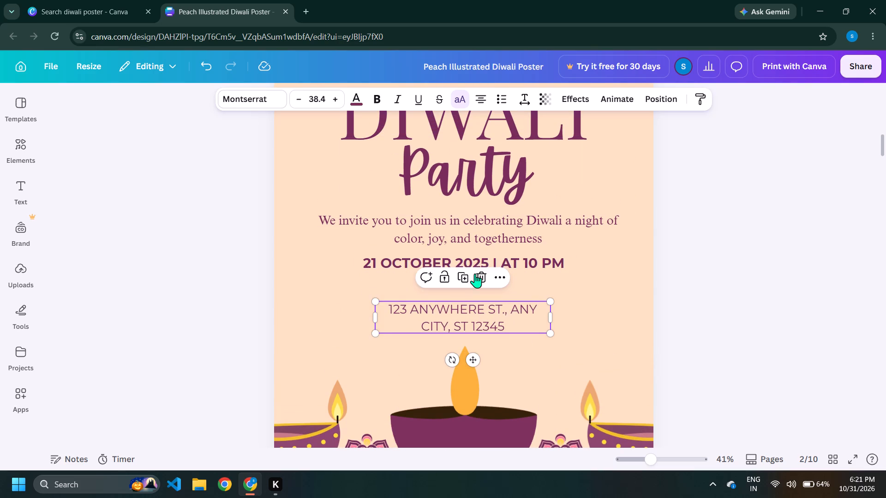
Space out page 2's text by moving the date line, invitation paragraph, "Party" and "DIWALI" slightly lower.
left_click(361, 258)
left_click_drag(365, 260, 368, 279)
left_click(379, 219)
left_click_drag(379, 219, 381, 236)
scroll(392, 237, "up", 1)
left_click(407, 282)
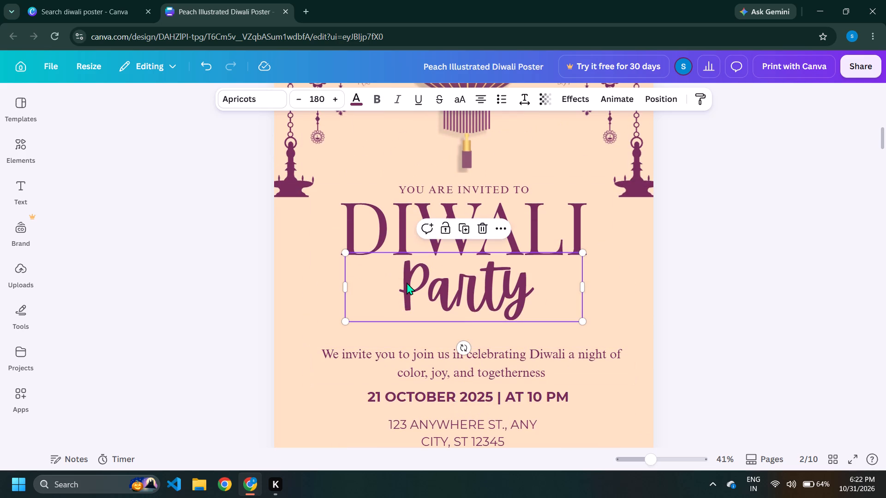
left_click_drag(407, 285, 409, 301)
left_click(365, 237)
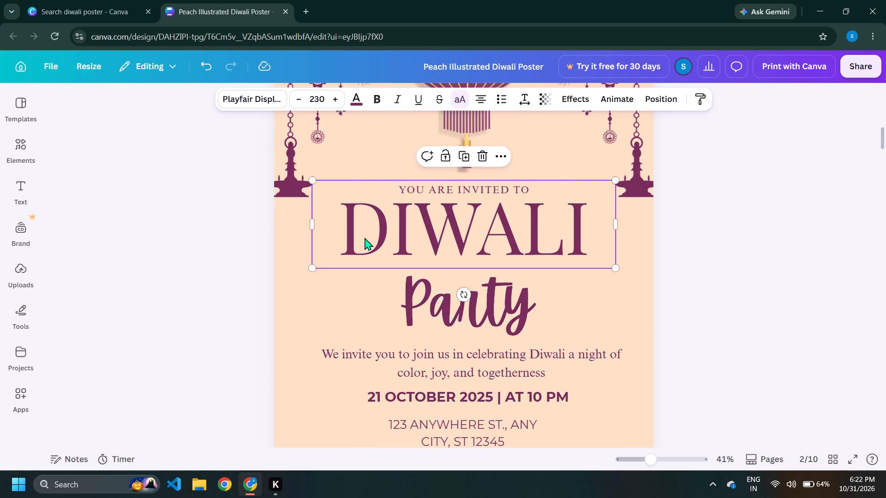
left_click_drag(365, 237, 366, 244)
left_click(732, 245)
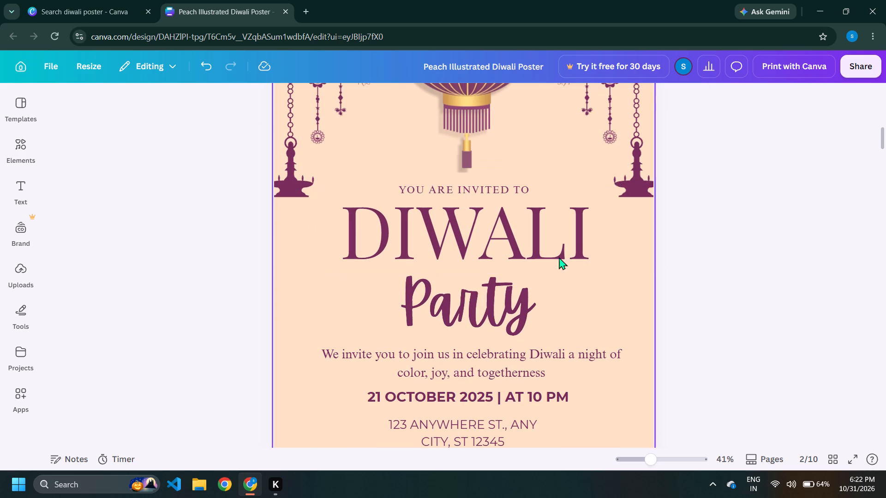
scroll(534, 270, "up", 3)
scroll(537, 271, "down", 6)
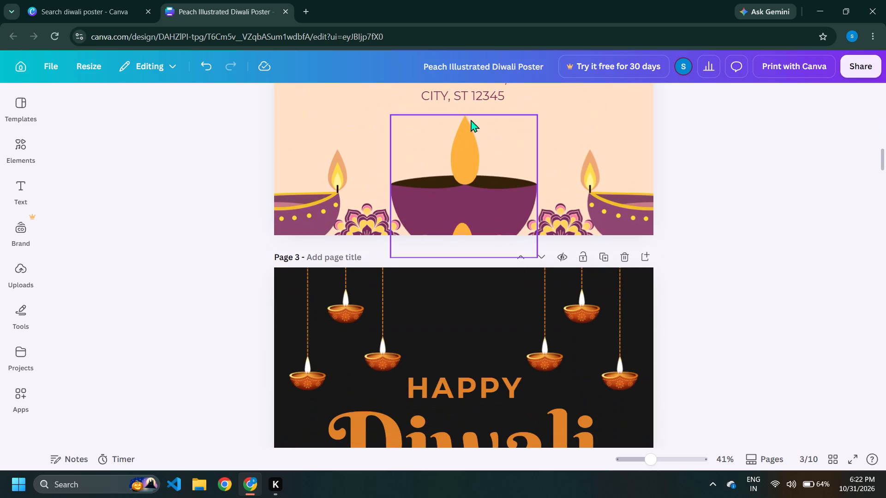
scroll(527, 241, "down", 3)
scroll(473, 264, "down", 2)
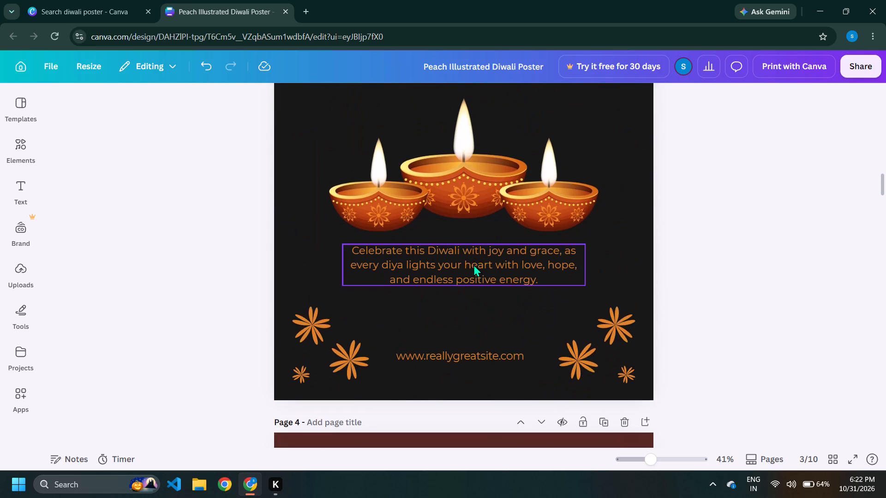
scroll(483, 258, "up", 3)
scroll(445, 219, "down", 2)
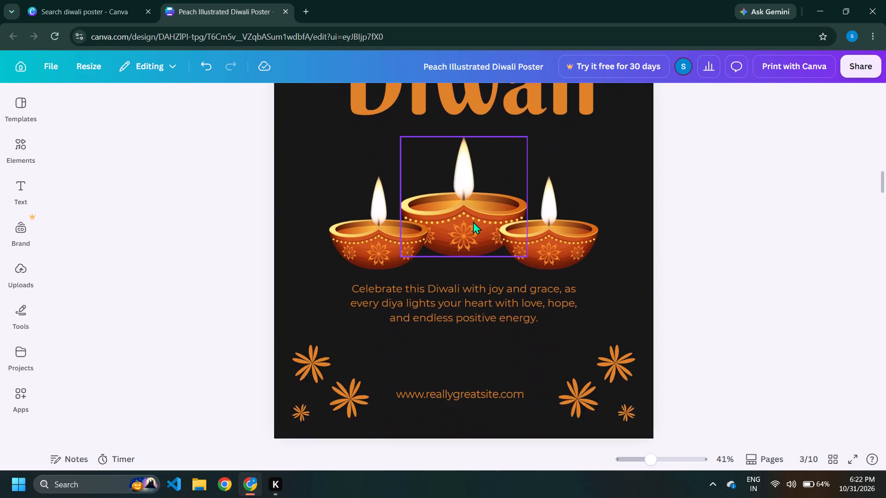
left_click(536, 268)
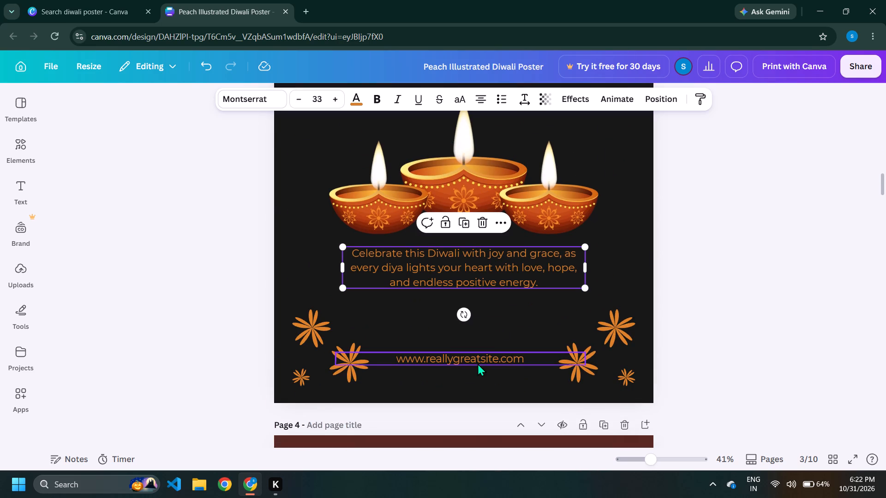
left_click(478, 363)
left_click(483, 329)
Change the font of page 3's "Celebrate this Diwali" paragraph to Times New Roman MT.
left_click(489, 278)
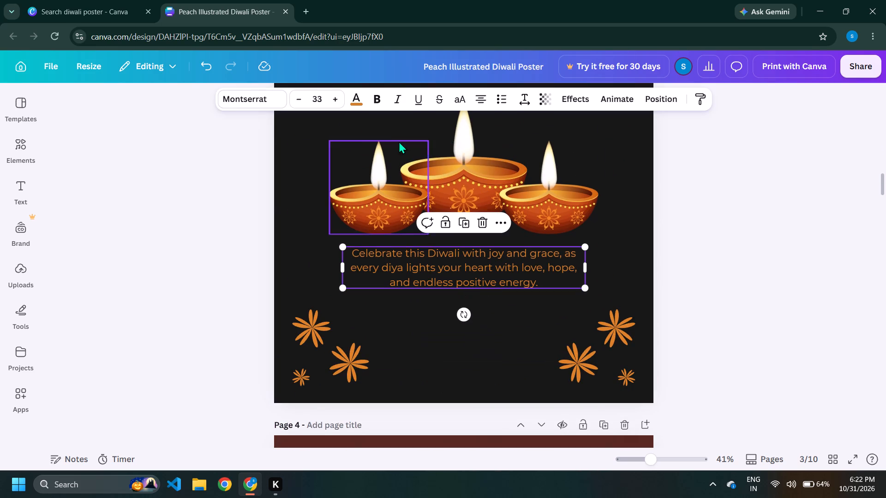
left_click(258, 98)
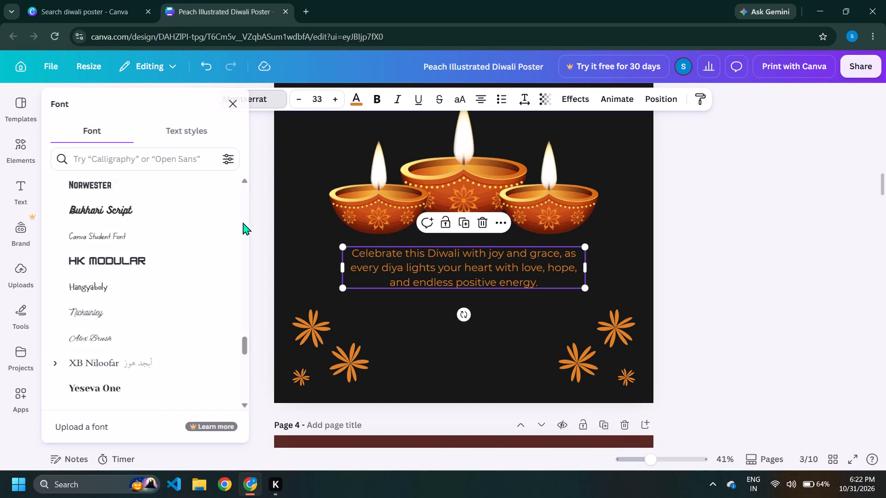
scroll(134, 309, "up", 8)
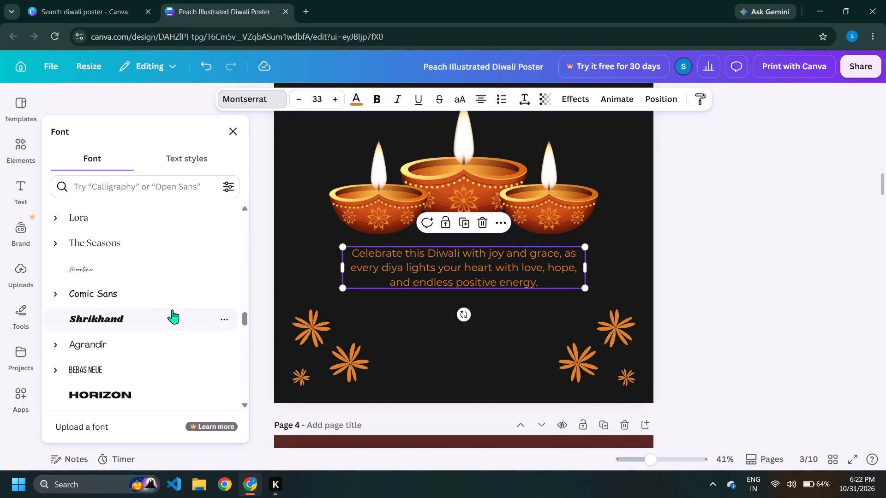
scroll(124, 278, "up", 1)
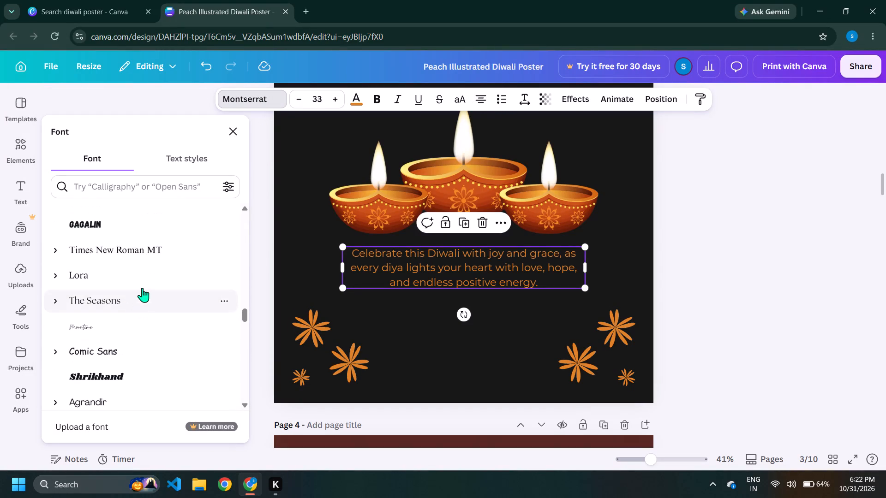
left_click(164, 245)
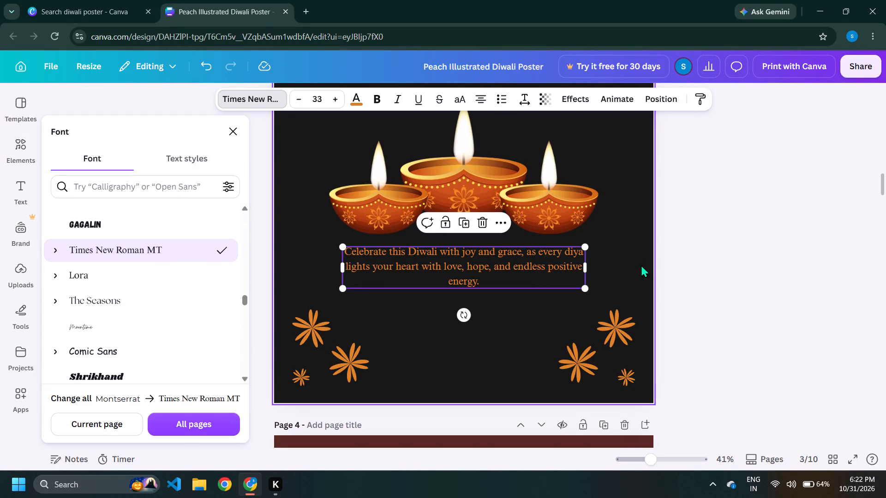
left_click(724, 229)
left_click(738, 231)
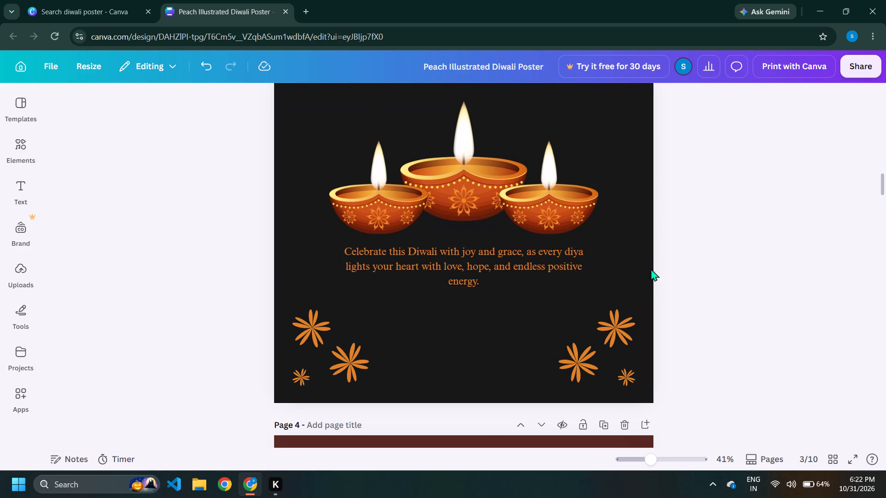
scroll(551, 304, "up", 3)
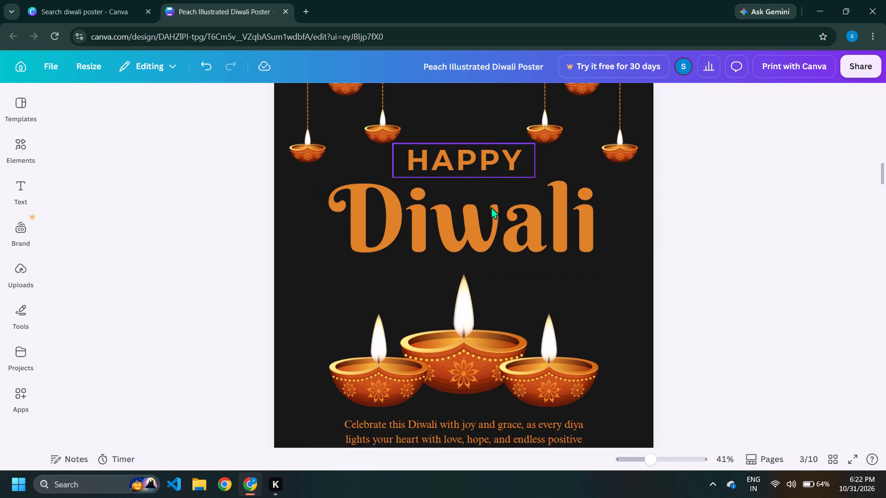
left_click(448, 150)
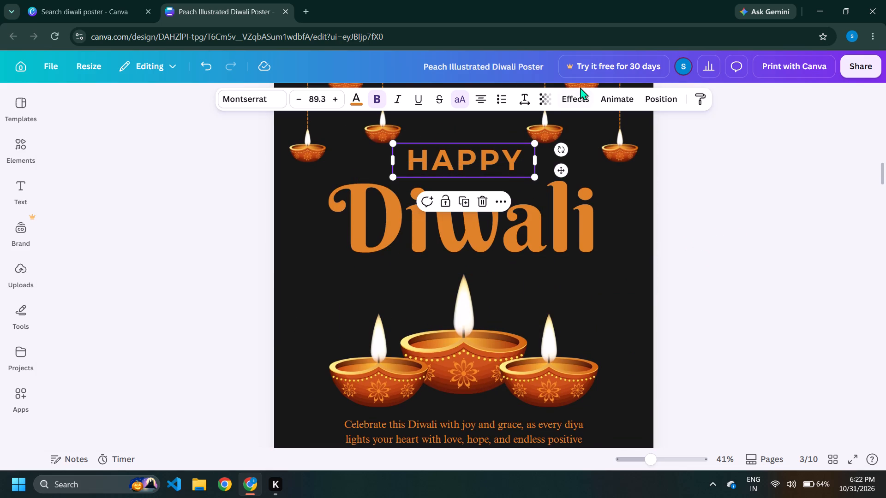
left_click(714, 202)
Change the font of page 4's "Diwali!" heading to The Seasons and make it bold.
scroll(451, 251, "down", 3)
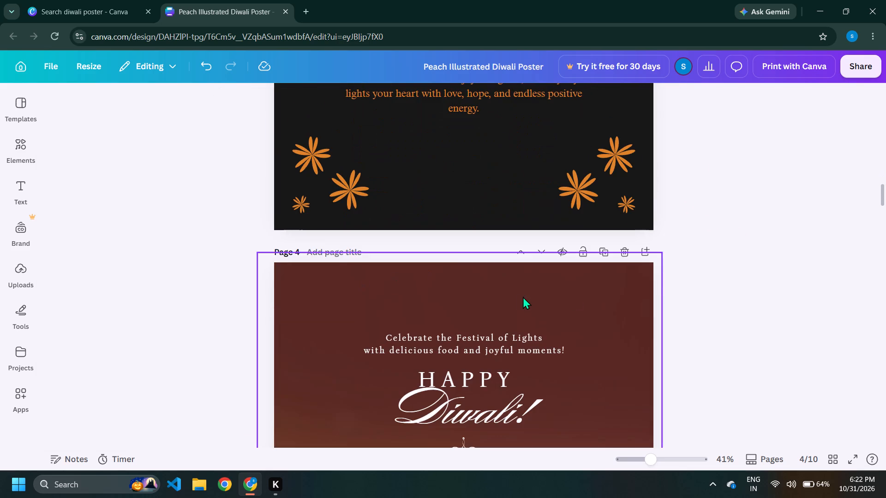
scroll(511, 293, "down", 3)
scroll(517, 181, "down", 1)
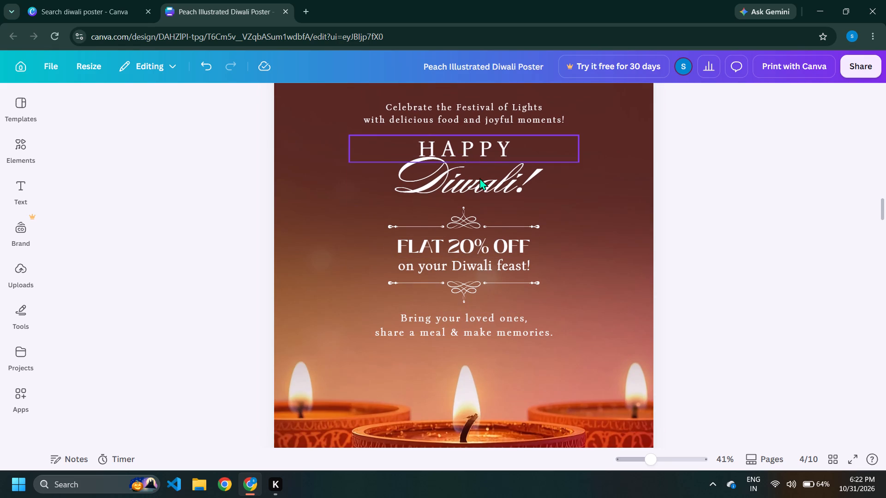
left_click(479, 178)
left_click(756, 185)
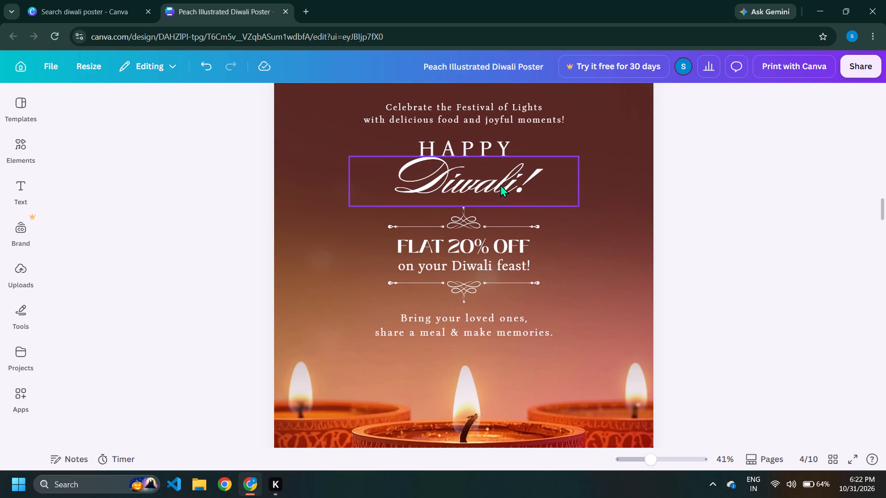
left_click(500, 184)
left_click(244, 99)
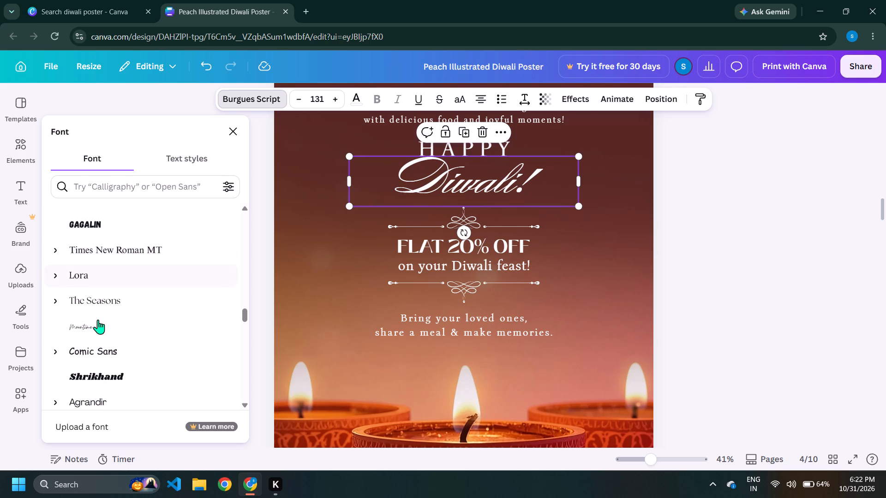
left_click(121, 304)
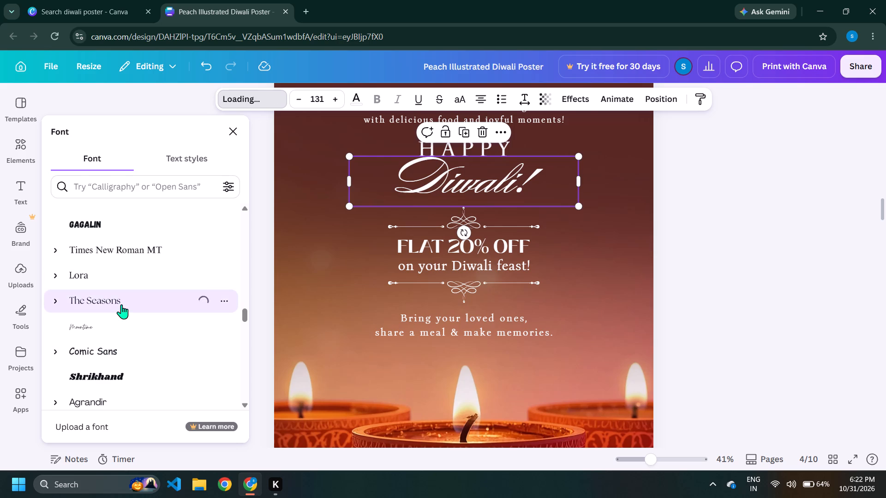
left_click(374, 91)
left_click(736, 188)
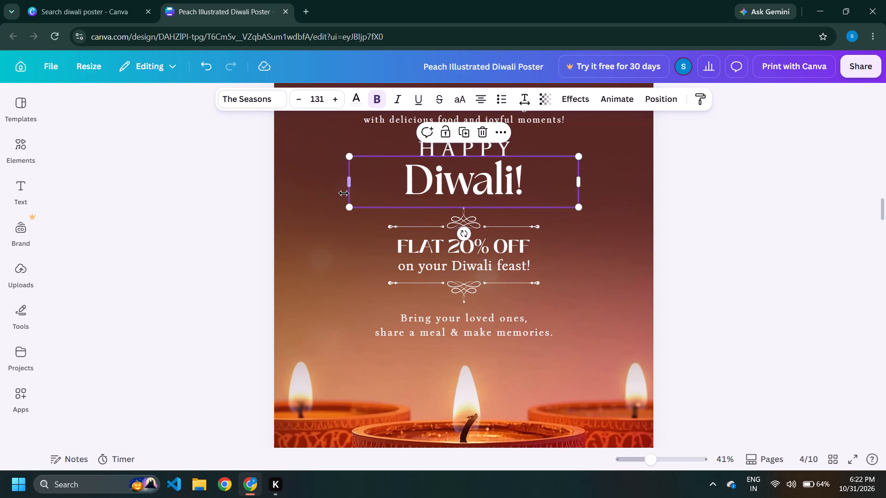
left_click(344, 193)
Make page 4's "HAPPY" heading bold.
left_click(439, 146)
left_click(253, 92)
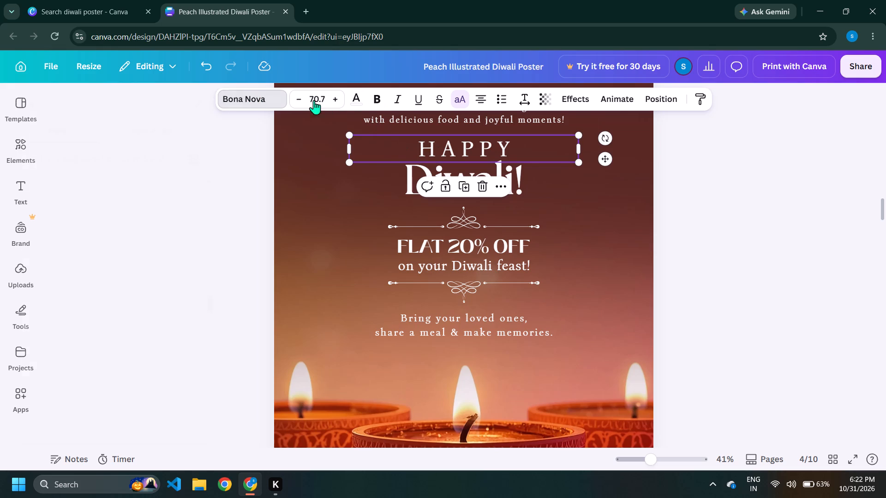
left_click(376, 95)
left_click(737, 235)
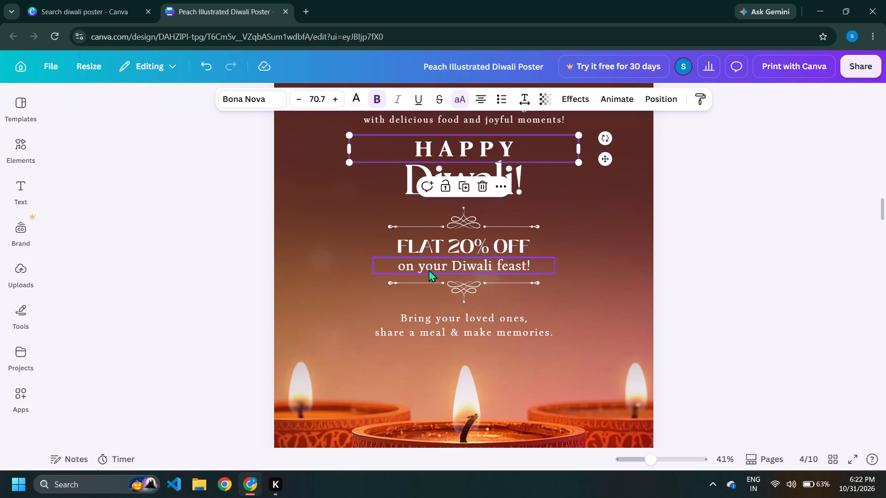
left_click(198, 243)
Shift page 4's "Bring your loved ones" lines, both ornamental dividers and the two-line discount offer slightly lower, leaving more space beneath "Diwali!".
scroll(444, 237, "up", 2)
scroll(467, 282, "down", 2)
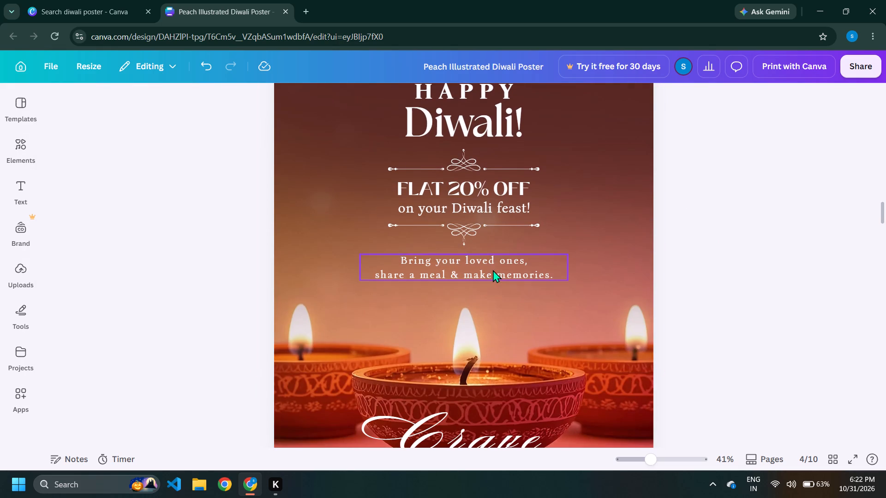
left_click(493, 270)
left_click_drag(485, 270, 486, 280)
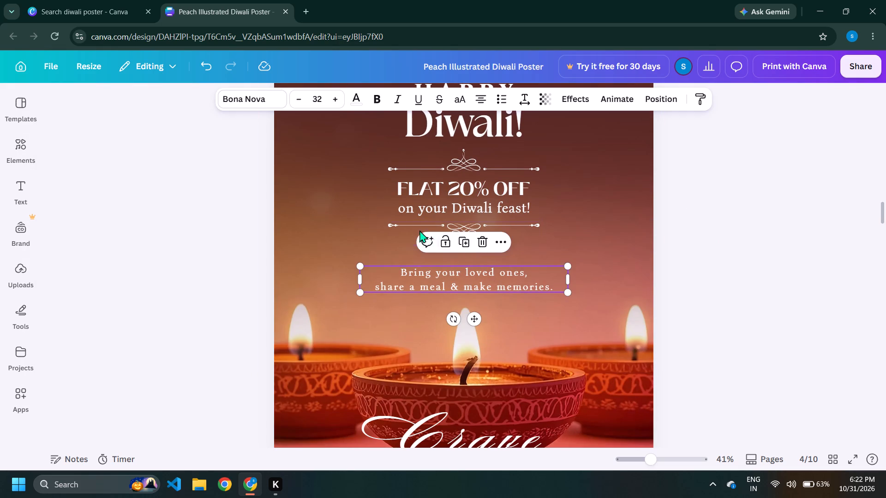
left_click(413, 223)
left_click_drag(413, 223, 413, 238)
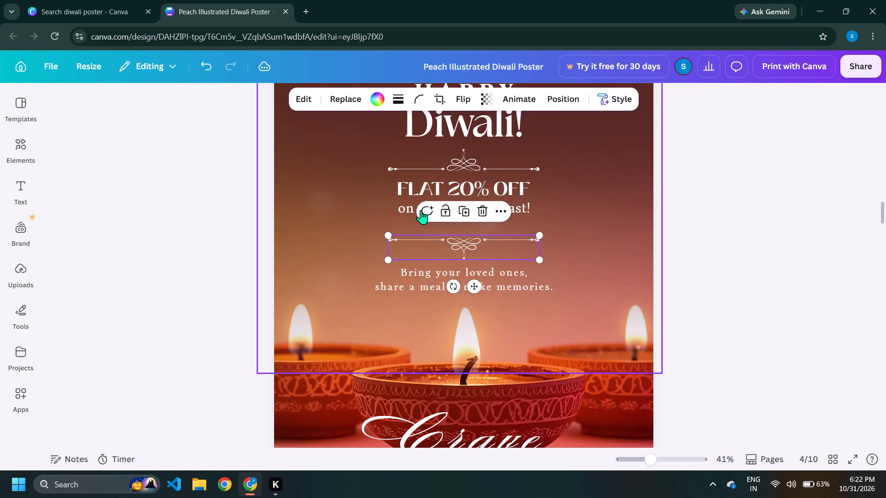
left_click_drag(406, 208, 406, 224)
left_click_drag(403, 194, 403, 206)
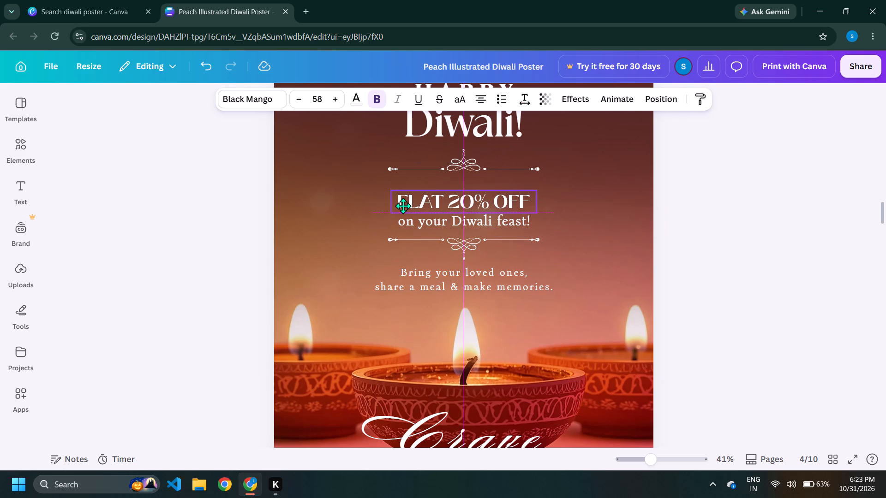
left_click(401, 171)
left_click_drag(401, 171, 401, 179)
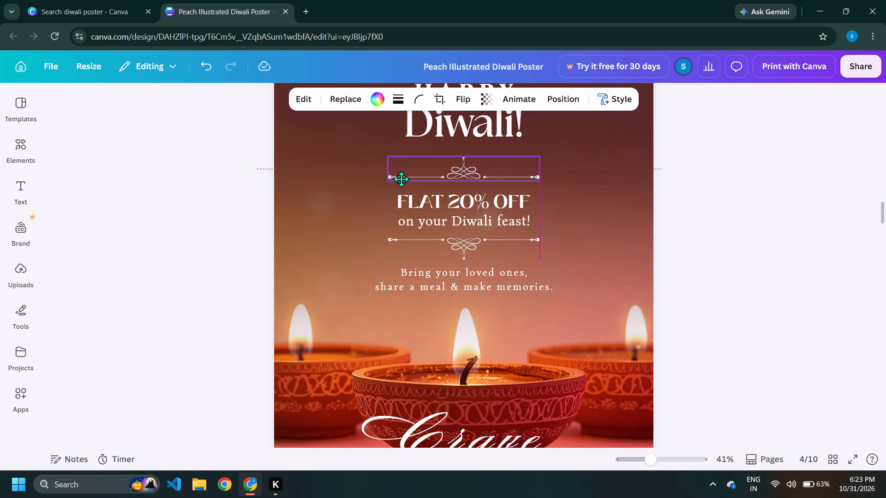
left_click_drag(401, 179, 401, 184)
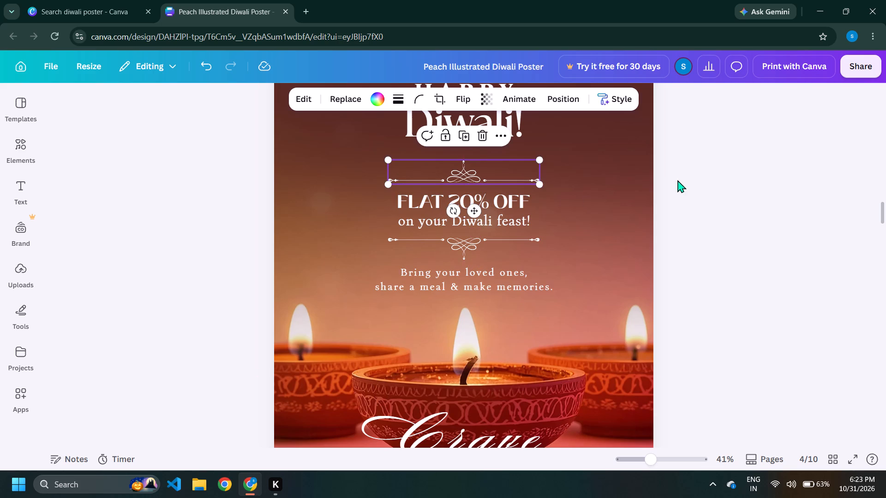
left_click(727, 179)
Move page 4's "Celebrate the Festival of Lights" text slightly higher above "HAPPY", keeping it centred.
scroll(474, 189, "up", 2)
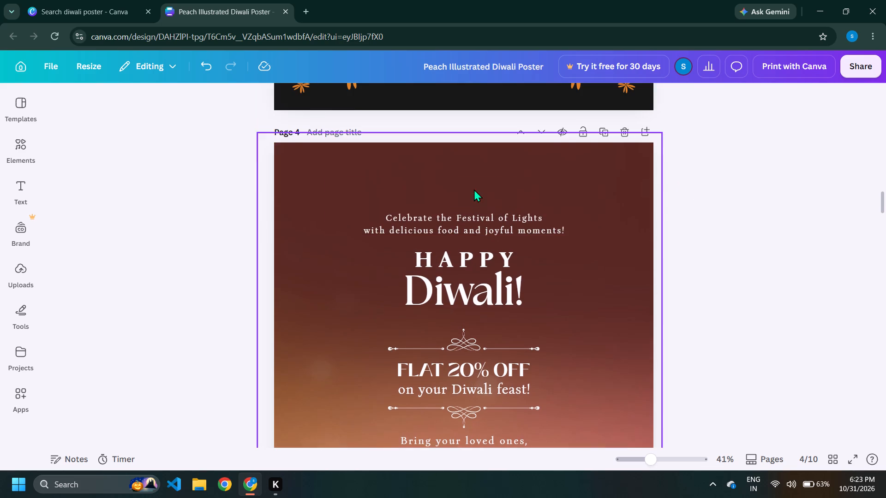
scroll(485, 264, "down", 1)
left_click_drag(482, 226, 482, 217)
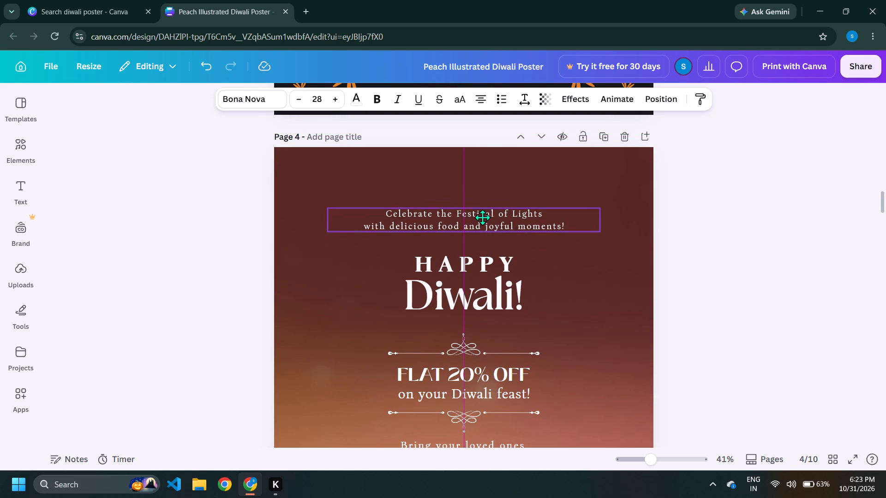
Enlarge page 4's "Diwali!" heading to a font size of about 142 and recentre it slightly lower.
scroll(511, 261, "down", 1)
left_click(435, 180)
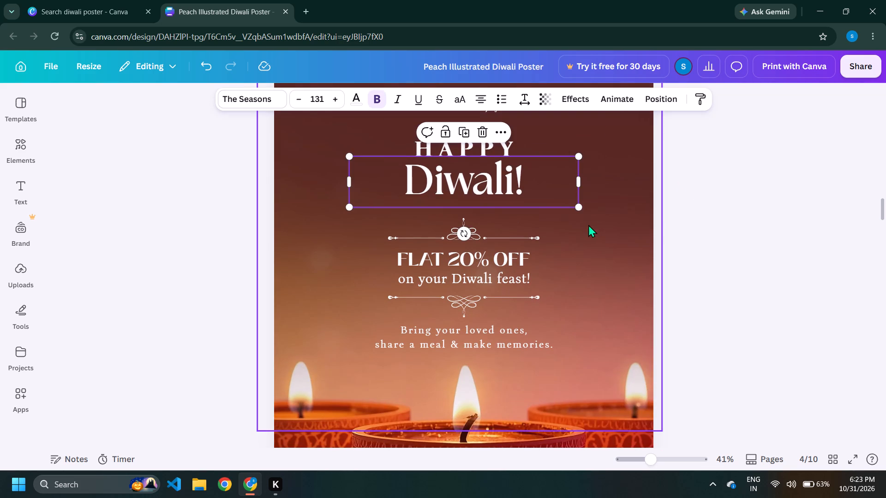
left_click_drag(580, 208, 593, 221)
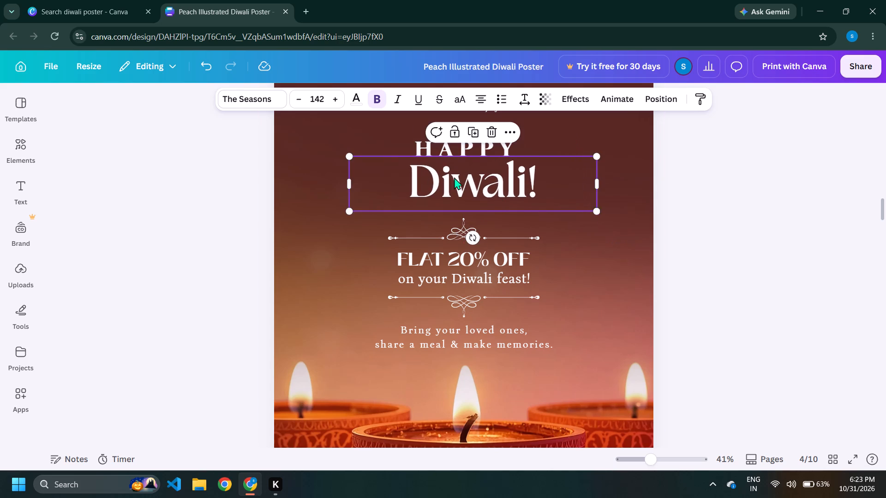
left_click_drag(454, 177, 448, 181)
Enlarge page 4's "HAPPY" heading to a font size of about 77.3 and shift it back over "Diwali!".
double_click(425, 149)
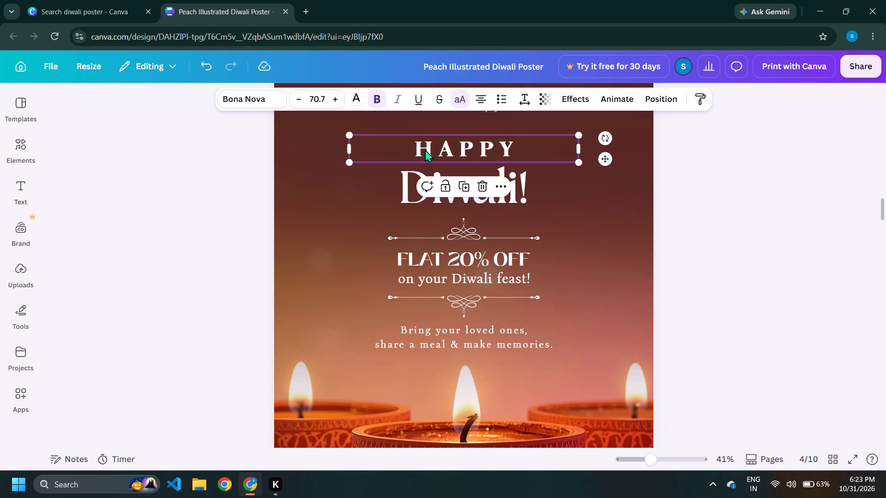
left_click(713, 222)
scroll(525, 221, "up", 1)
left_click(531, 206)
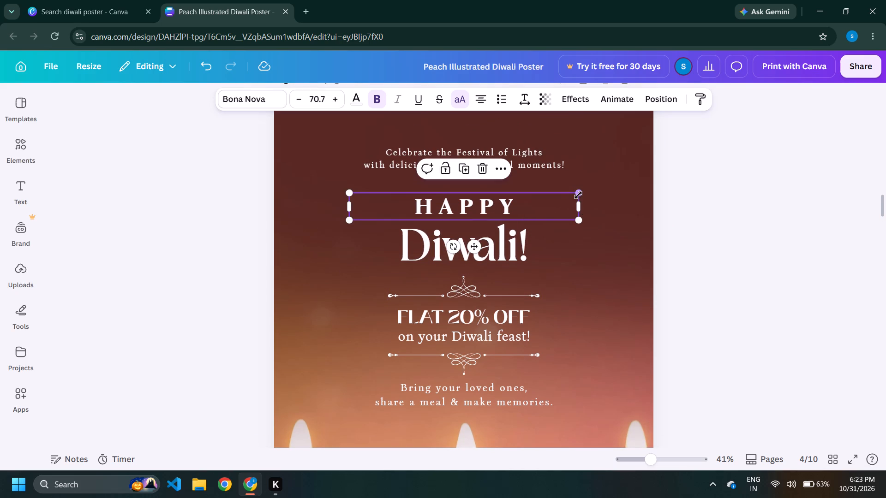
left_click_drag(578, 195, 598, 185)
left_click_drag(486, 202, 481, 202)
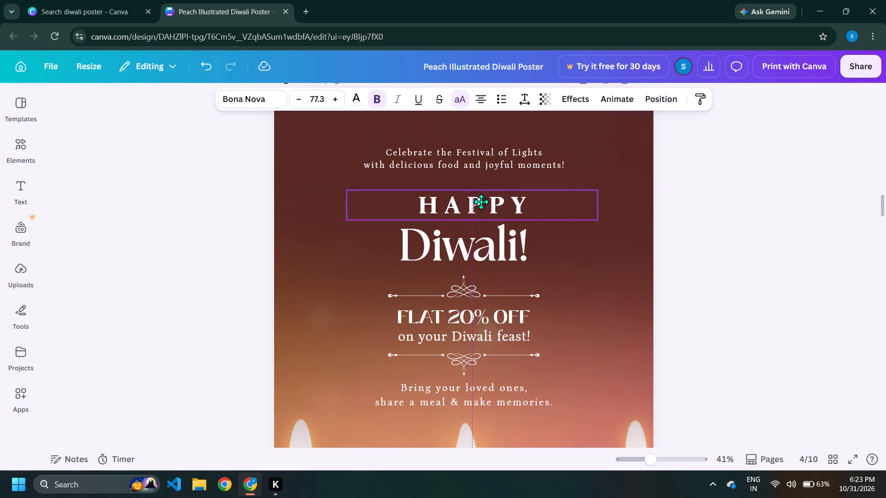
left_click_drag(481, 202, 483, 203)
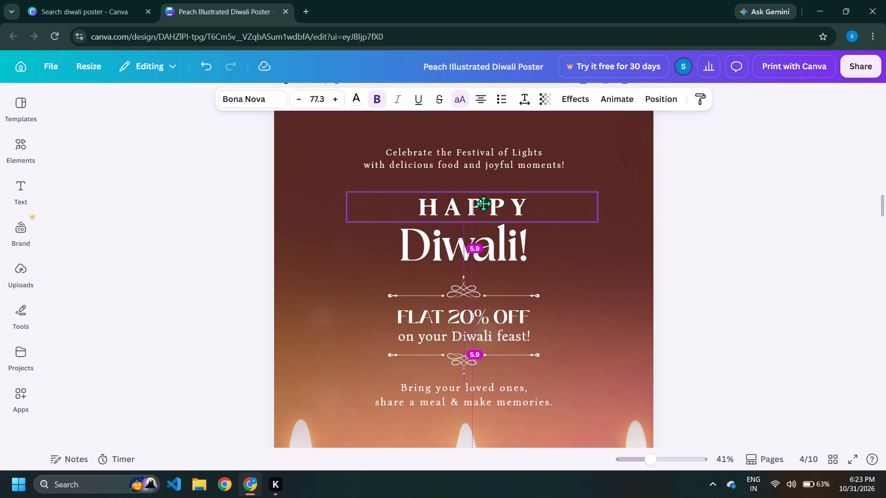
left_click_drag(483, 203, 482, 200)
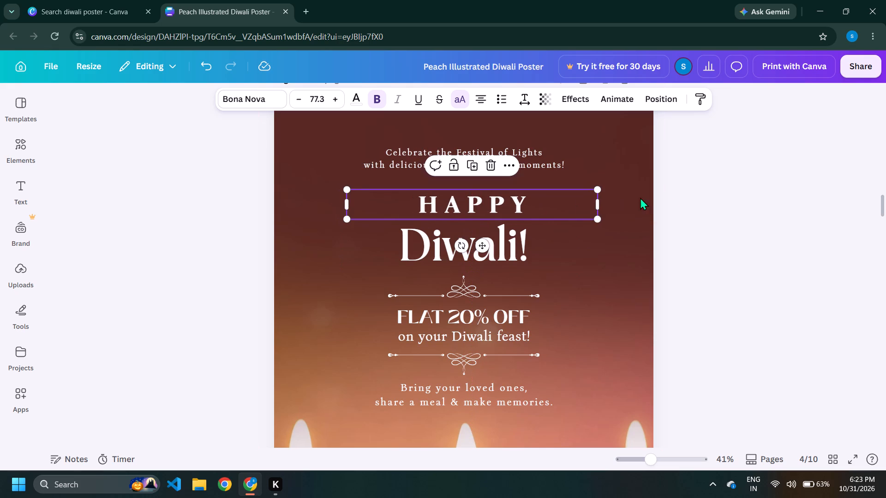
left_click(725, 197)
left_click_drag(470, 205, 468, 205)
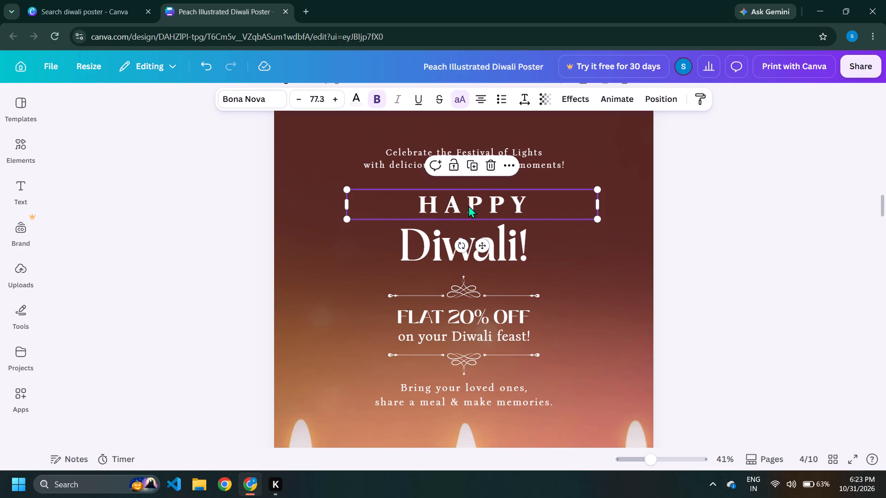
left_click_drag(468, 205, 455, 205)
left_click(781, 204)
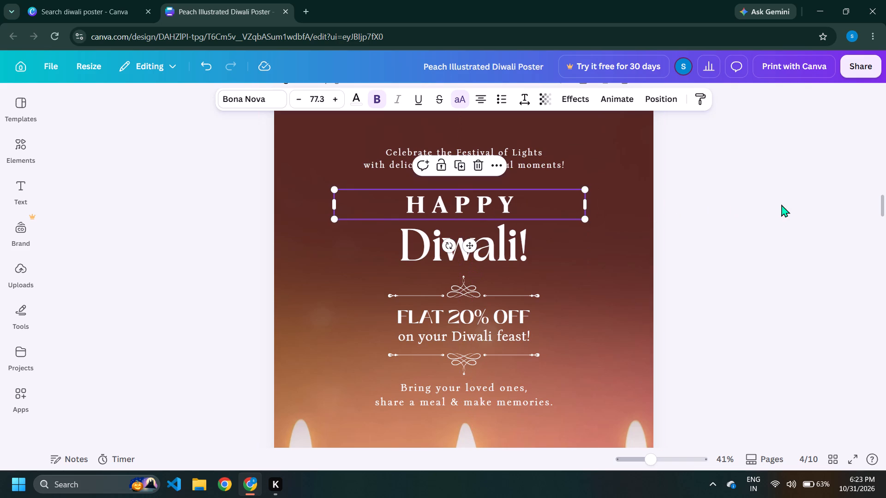
Shrink page 4's "HAPPY" heading to a font size of about 70.9 and place it slightly higher above "Diwali!".
scroll(524, 243, "down", 4)
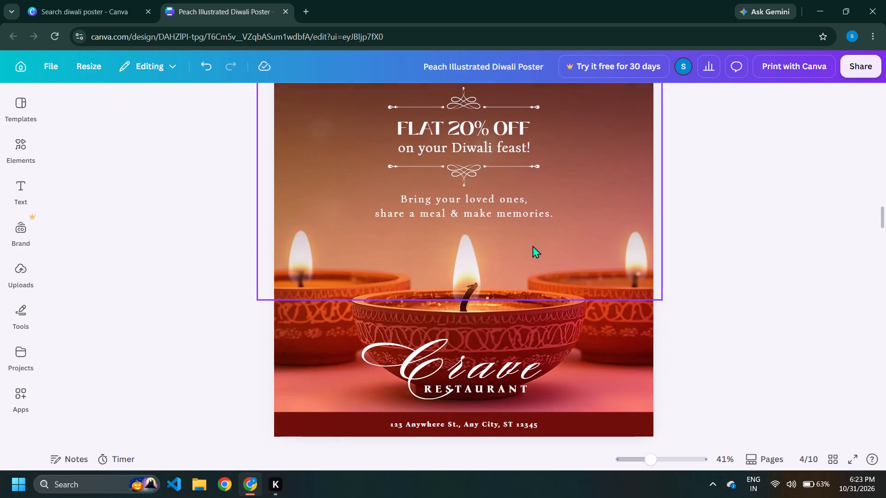
scroll(533, 245, "up", 5)
left_click(489, 209)
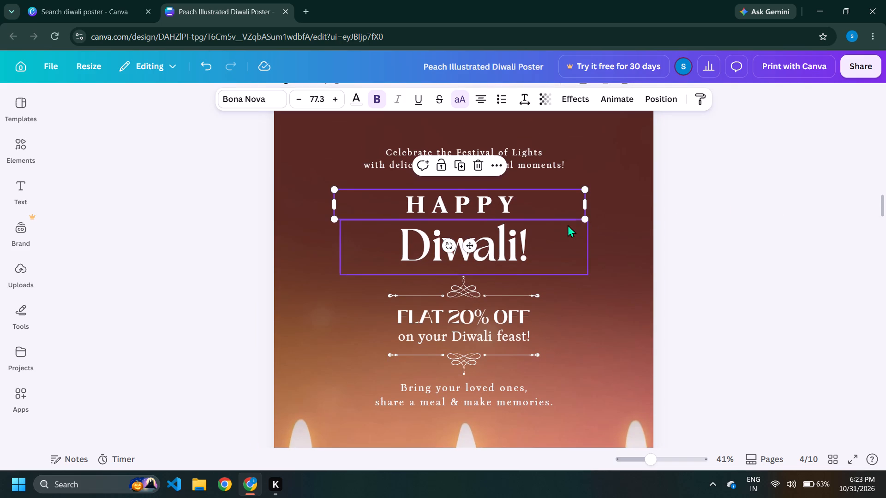
left_click_drag(585, 219, 564, 216)
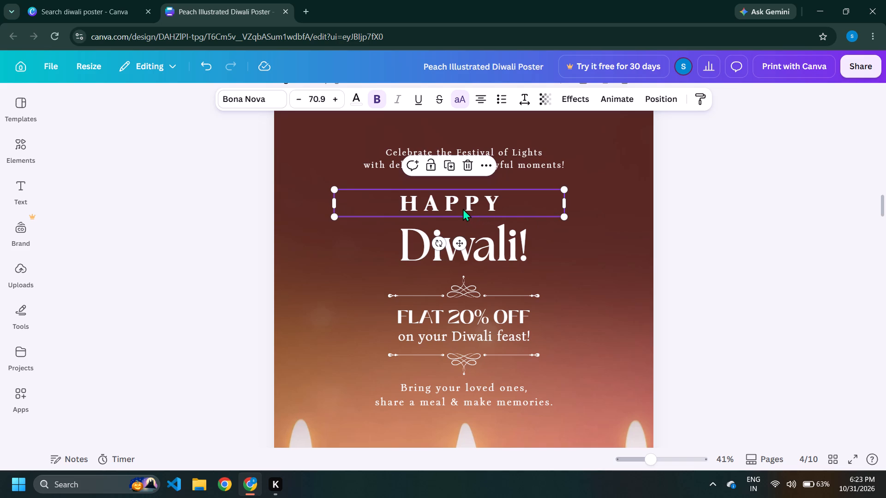
left_click_drag(463, 208, 473, 206)
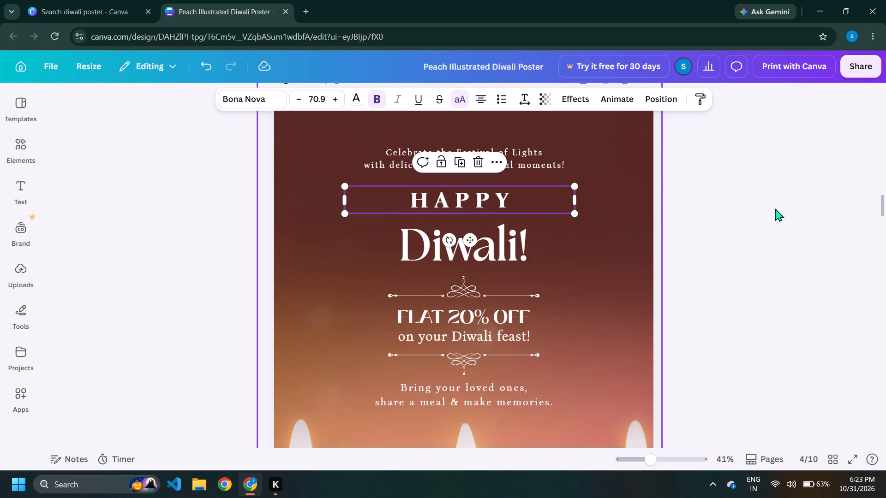
left_click(776, 208)
Enlarge page 4's "Diwali!" heading to a font size of about 183 and recentre it between "HAPPY" and the upper divider.
scroll(446, 255, "down", 1, "ctrl")
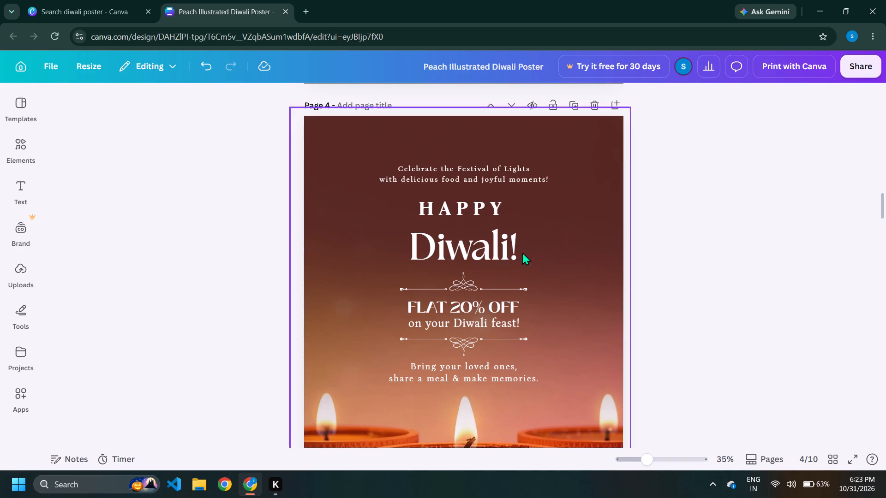
left_click_drag(507, 251, 505, 243)
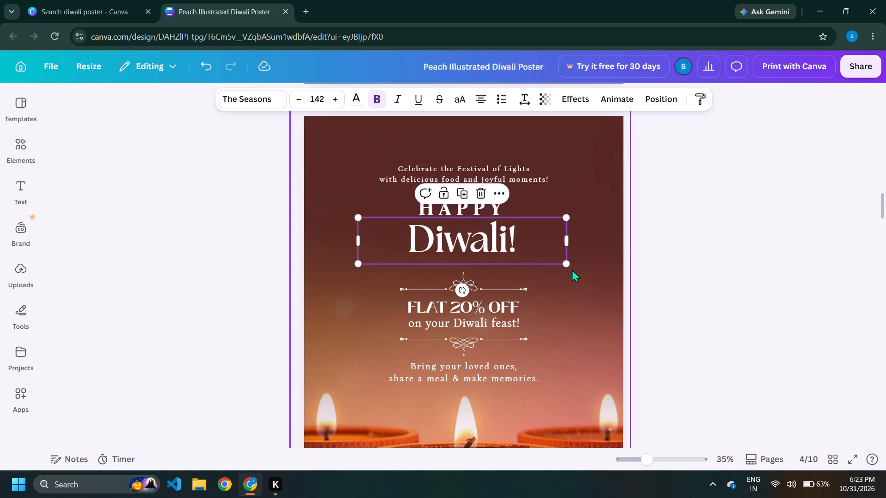
left_click_drag(567, 268, 626, 289)
left_click_drag(529, 251, 493, 253)
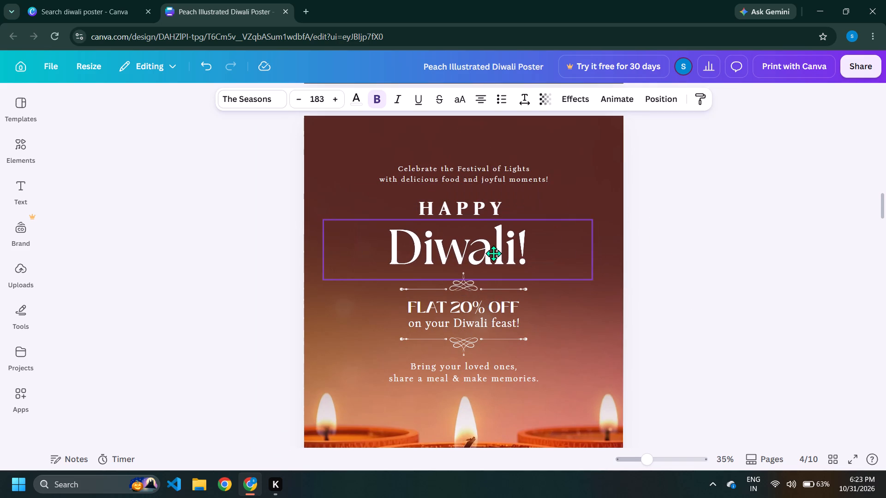
left_click_drag(493, 253, 496, 250)
left_click(702, 244)
Review page 4's overall layout from the headings down to the restaurant name and address footer.
scroll(570, 259, "down", 2)
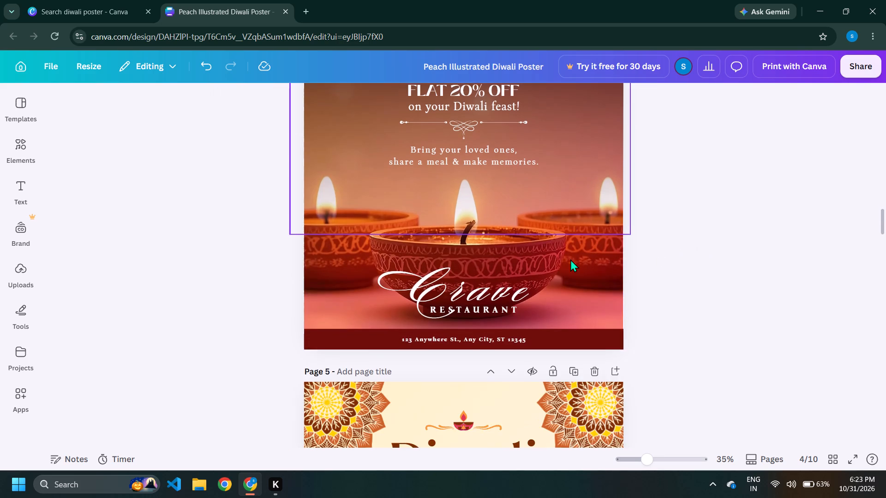
scroll(570, 259, "down", 1, "ctrl")
scroll(570, 259, "up", 3)
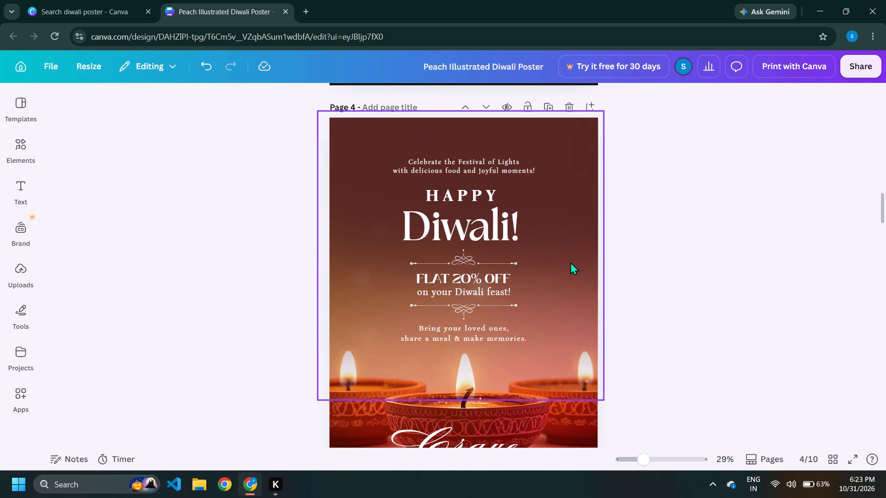
scroll(570, 262, "down", 5)
scroll(568, 272, "up", 4)
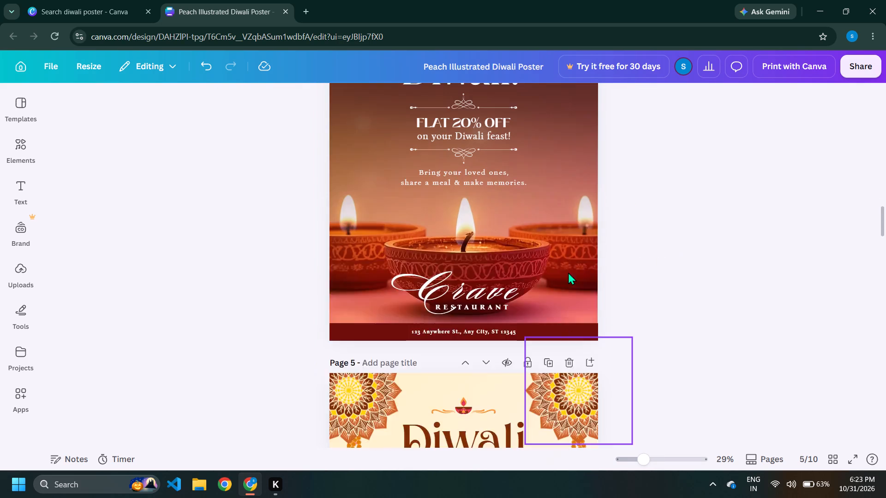
Inspect page 4's lower half, checking the offer text, the "Crave Restaurant" name and the address line in the footer.
scroll(537, 304, "up", 1, "ctrl")
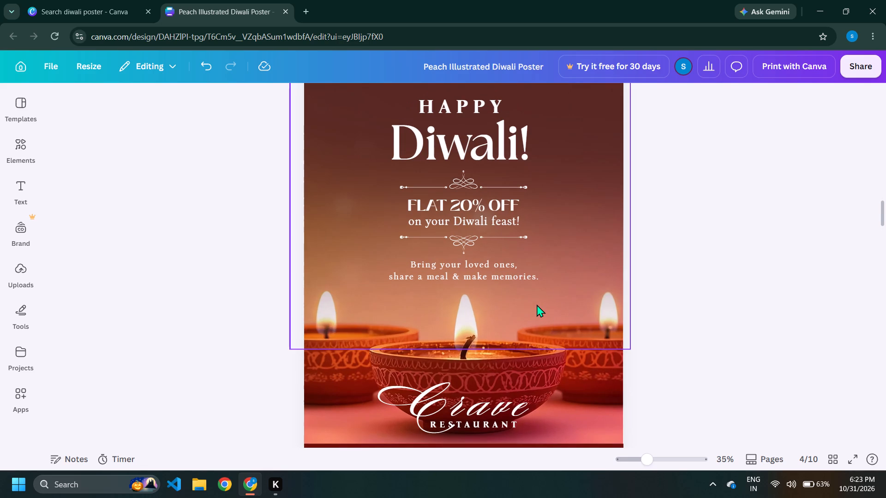
scroll(537, 305, "down", 3)
scroll(515, 280, "up", 1, "ctrl")
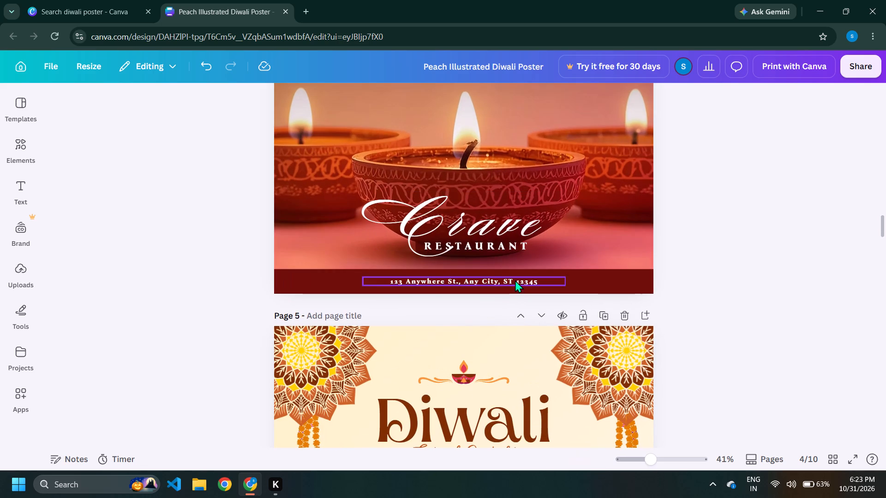
scroll(530, 286, "up", 2, "ctrl")
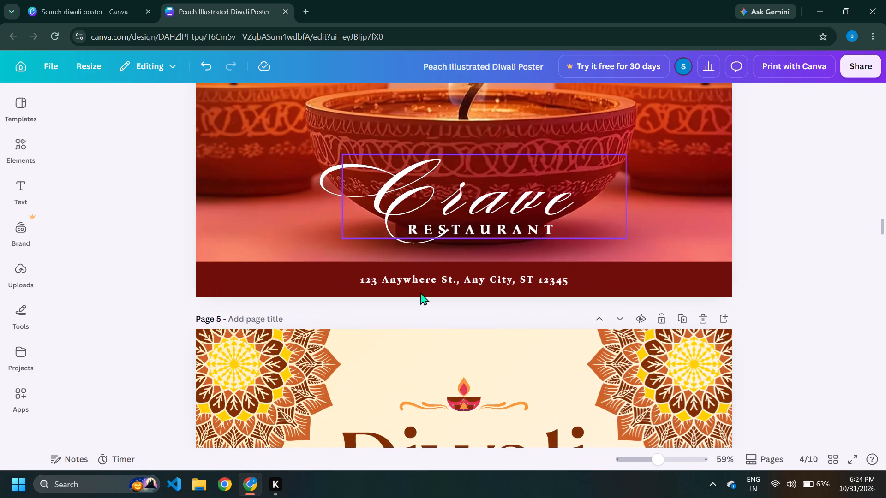
left_click(564, 283)
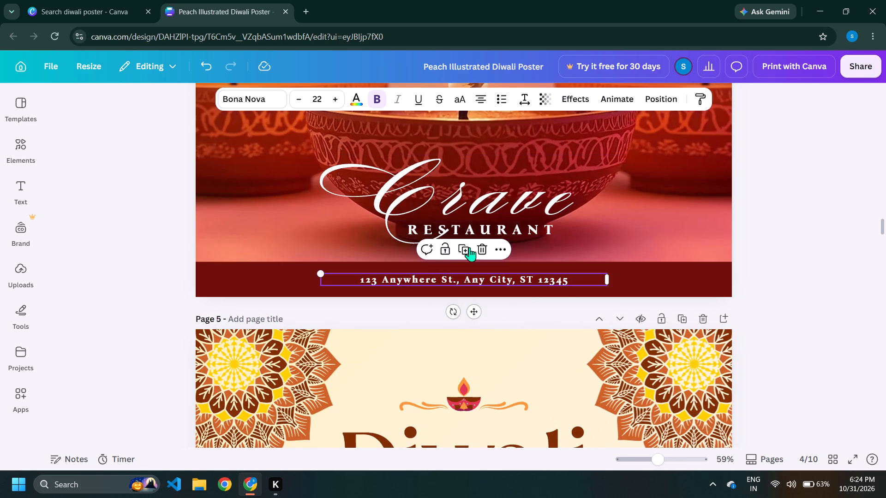
scroll(560, 248, "up", 2)
scroll(515, 256, "down", 2)
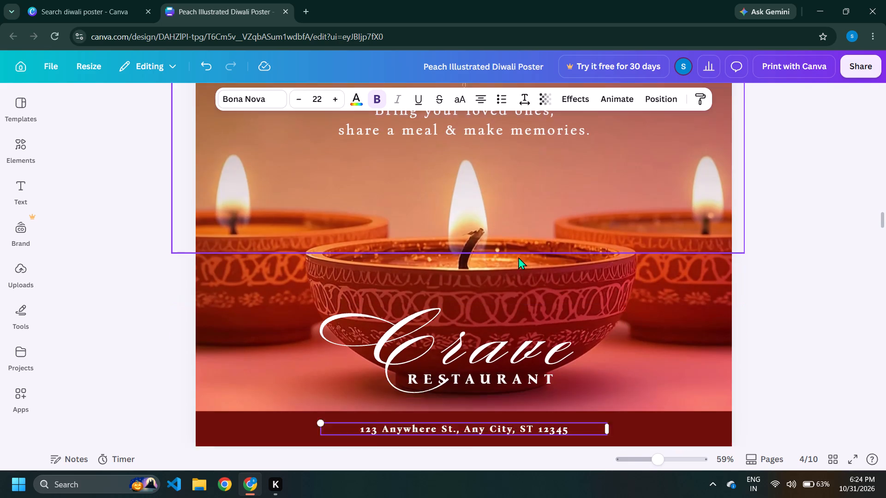
left_click(517, 304)
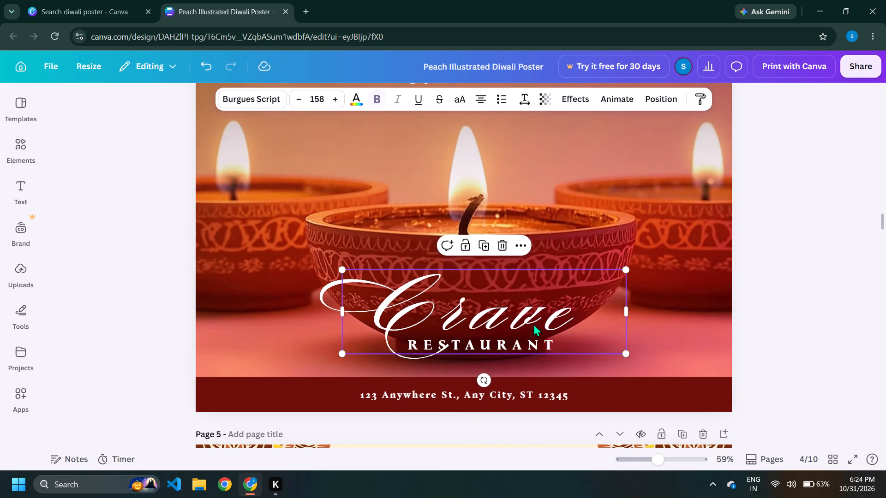
left_click(824, 240)
Look over page 5's "Diwali Festival Of Light" poster, from its headings and event details to the address and website lines.
scroll(579, 233, "down", 3)
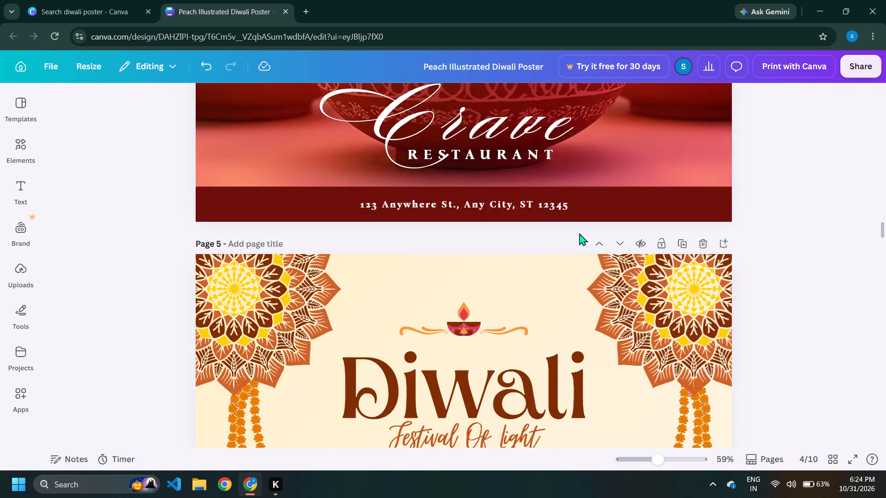
scroll(579, 232, "down", 2)
scroll(577, 231, "down", 2, "ctrl")
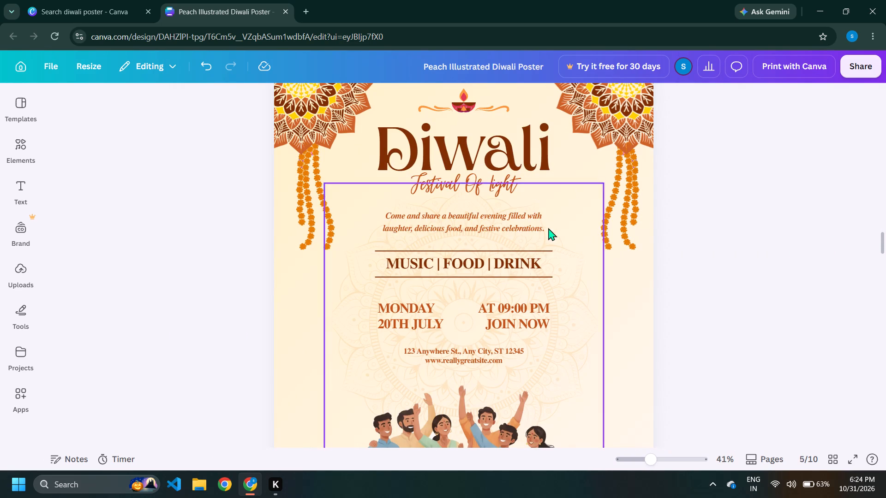
scroll(525, 284, "down", 2)
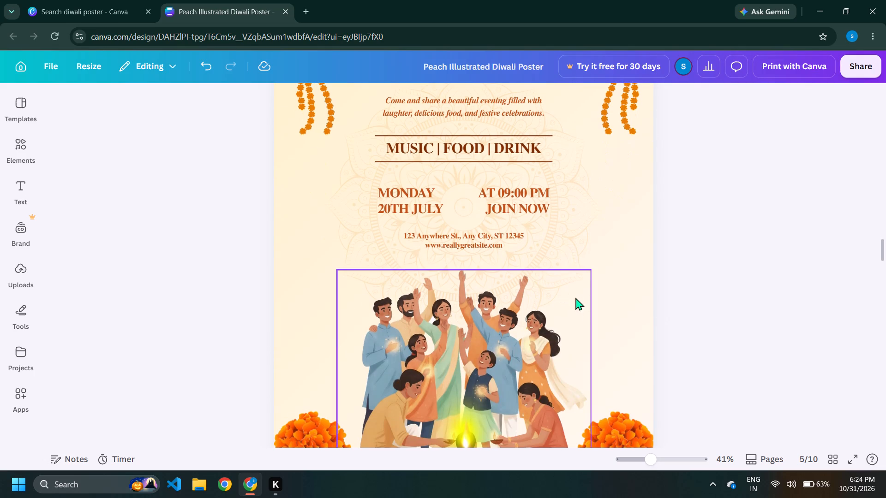
scroll(503, 250, "up", 1)
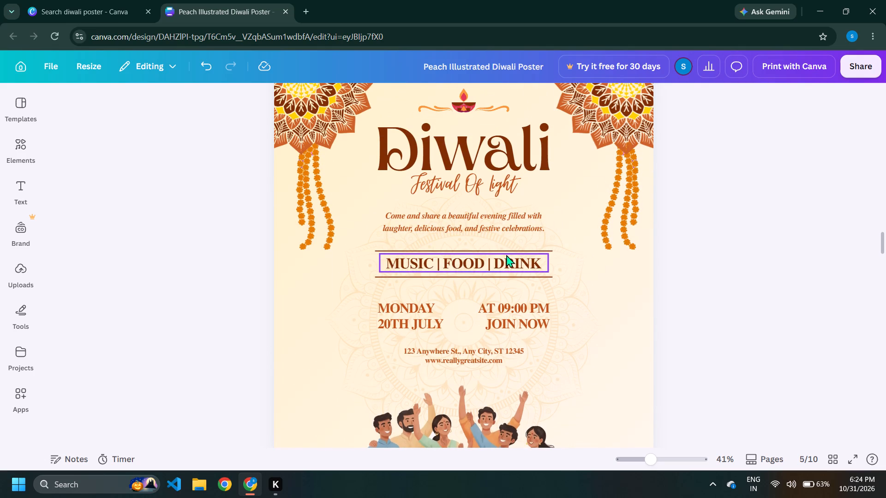
left_click(472, 351)
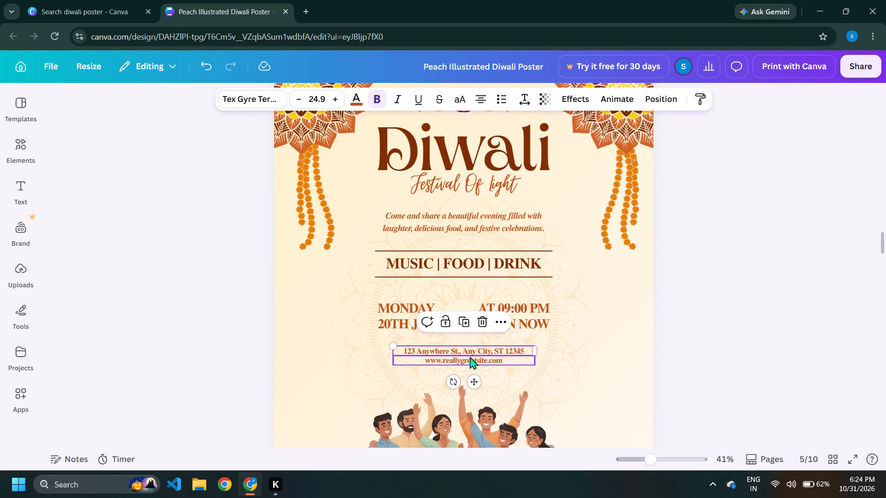
left_click(470, 356)
left_click(735, 316)
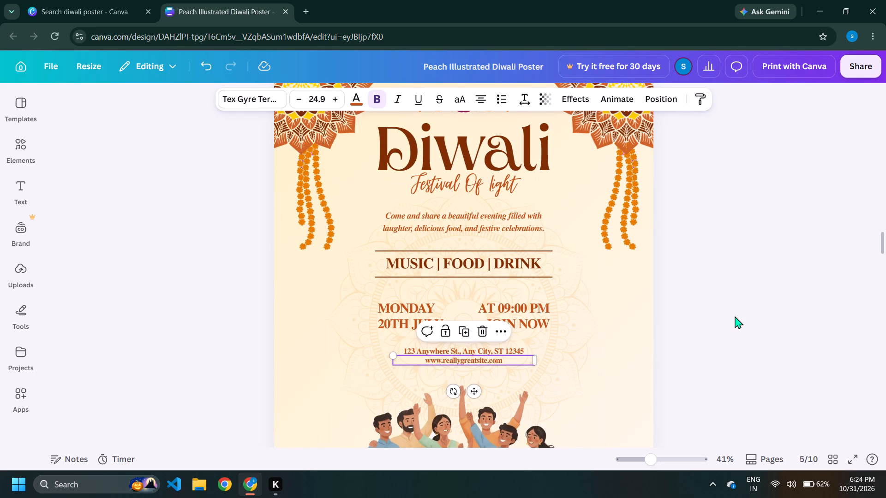
Reposition page 5's faint background mandala slightly lower, keeping it horizontally centred behind the event text.
left_click_drag(381, 348, 446, 369)
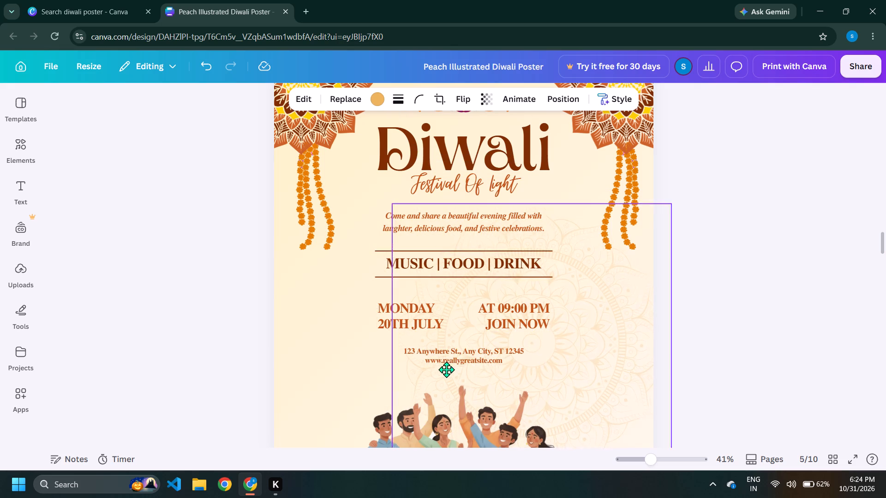
left_click_drag(446, 369, 380, 356)
left_click(763, 296)
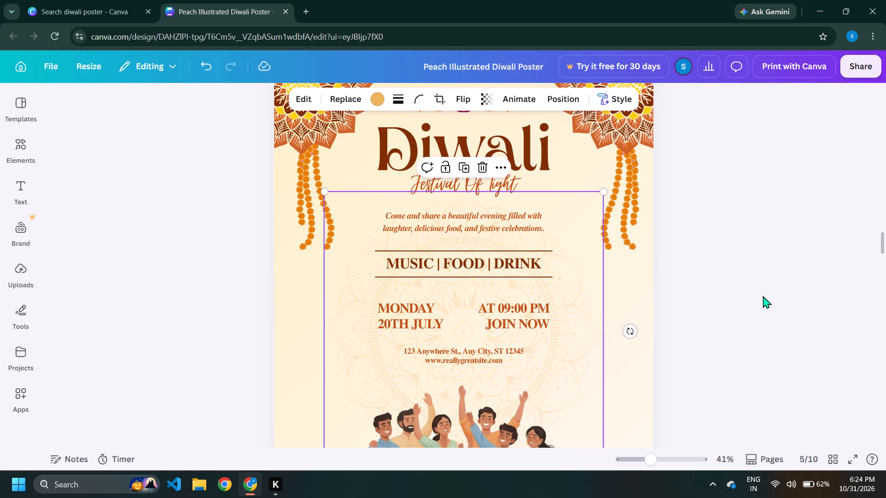
double_click(492, 362)
left_click(732, 256)
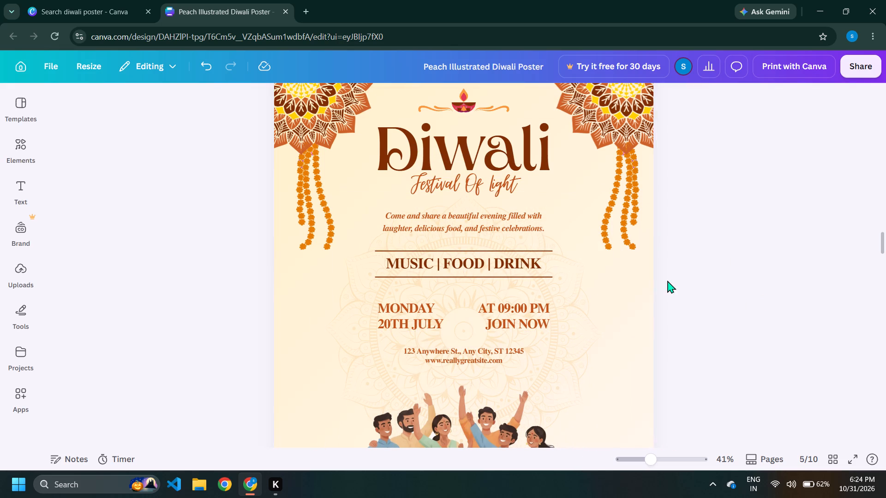
scroll(494, 243, "up", 2)
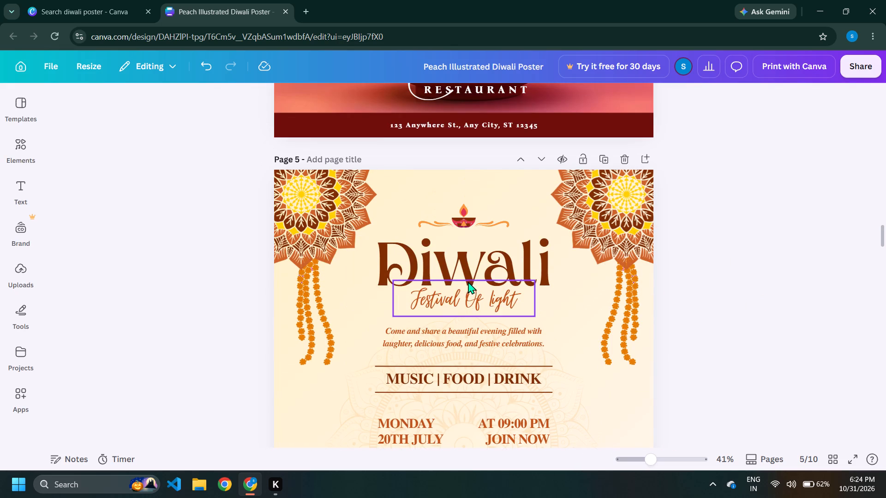
scroll(517, 294, "down", 8)
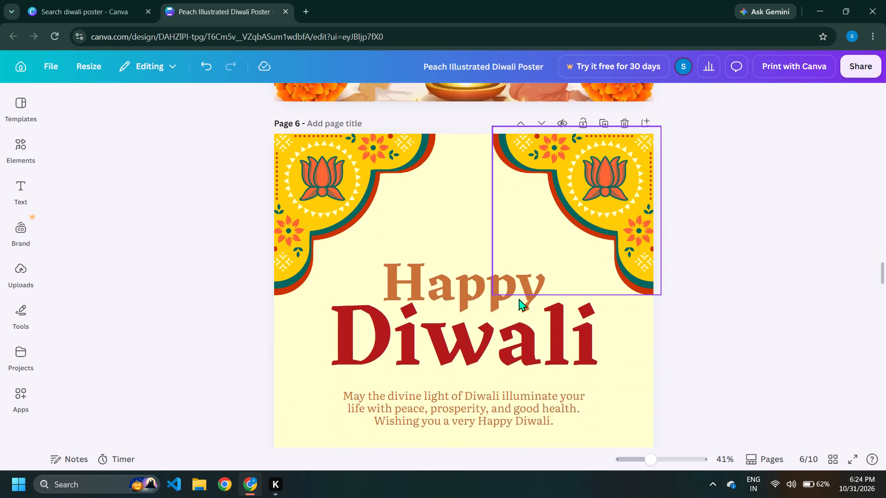
scroll(518, 298, "down", 2)
scroll(504, 268, "up", 2)
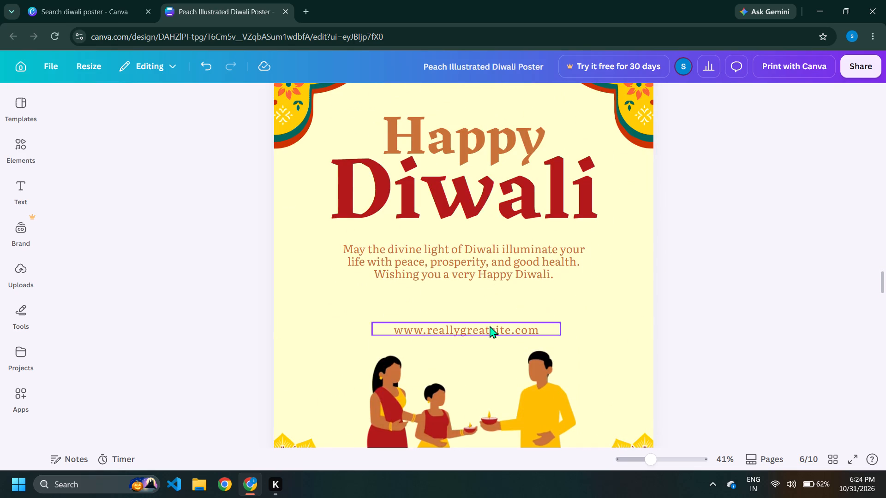
left_click(490, 326)
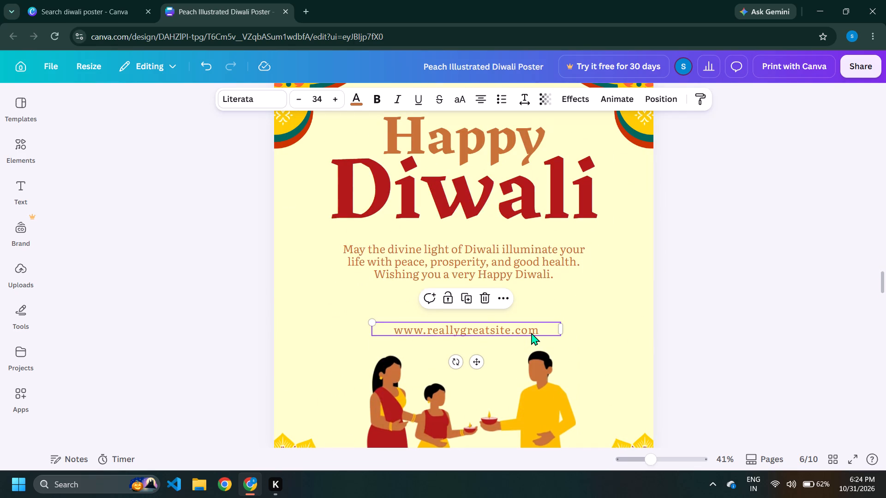
double_click(536, 331)
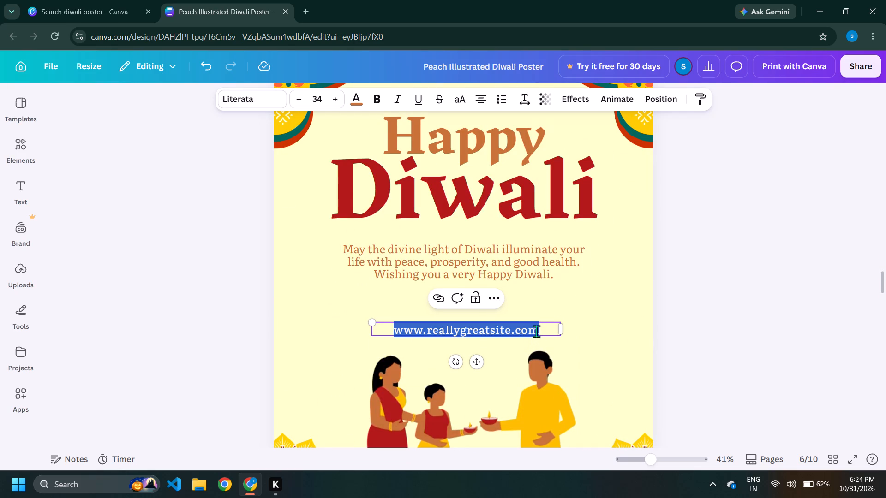
type("www")
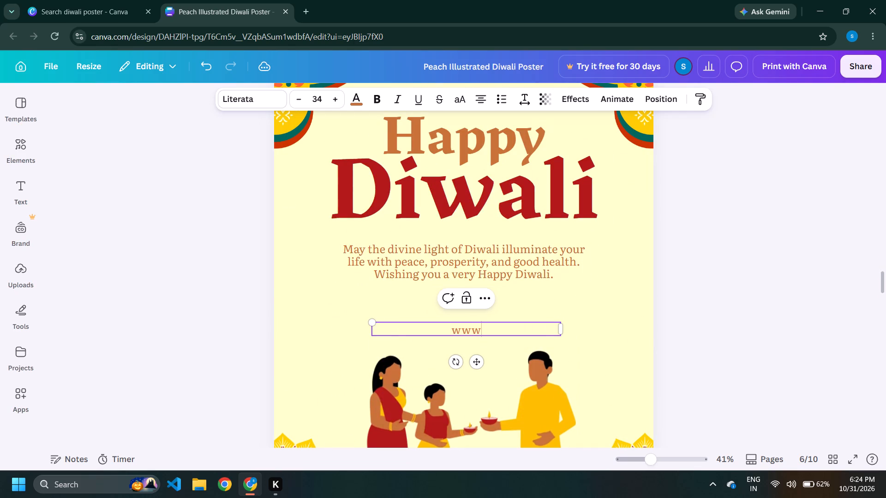
type(".ramujewe")
type("ll")
type("rs.c")
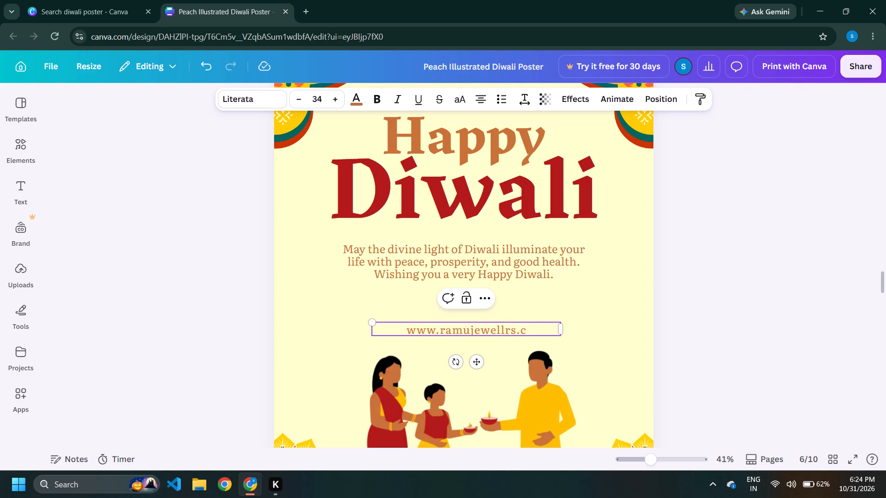
type("om")
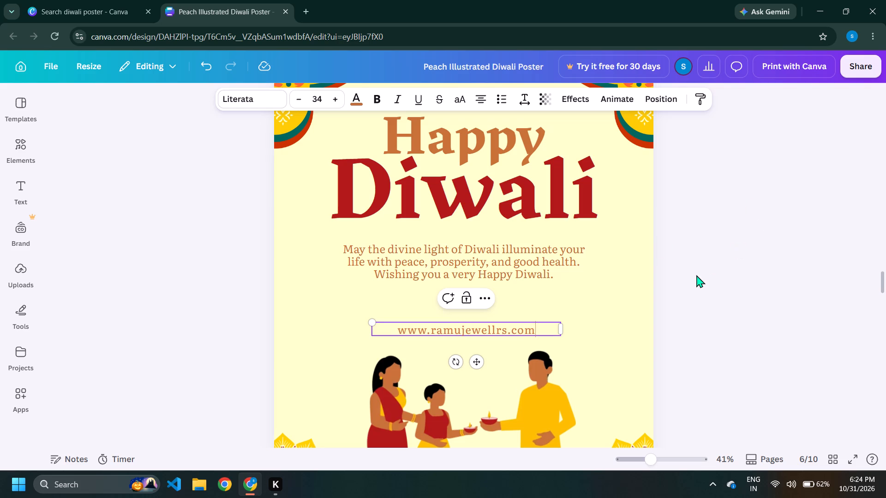
left_click(620, 299)
Change page 6's greeting message under "Diwali" to the Times New Roman MT font and make it bold.
left_click(517, 264)
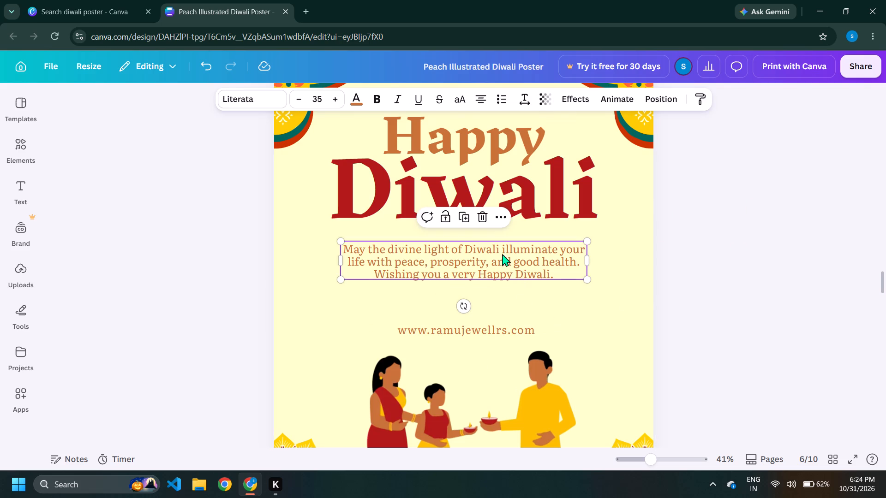
scroll(554, 261, "up", 1)
scroll(554, 263, "down", 1)
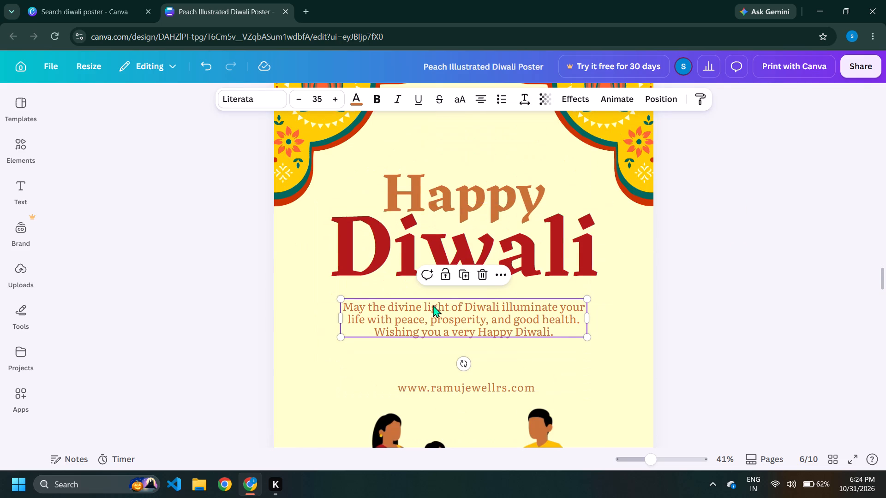
left_click(245, 90)
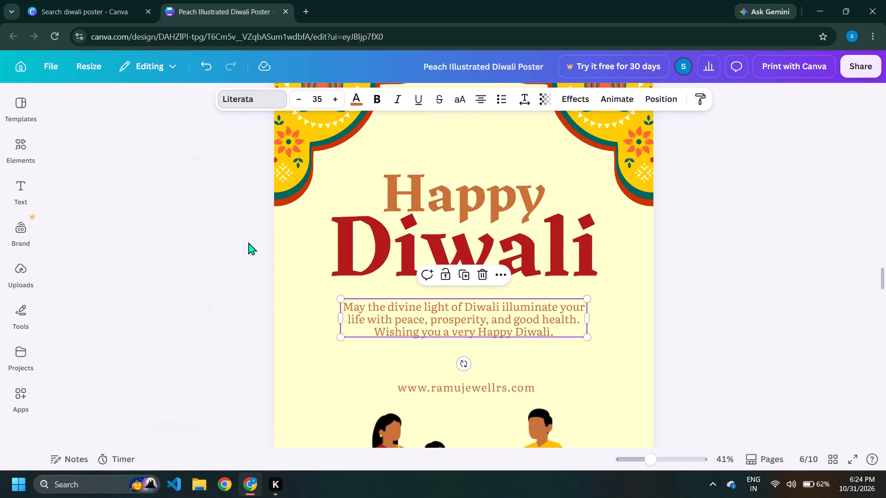
left_click(150, 277)
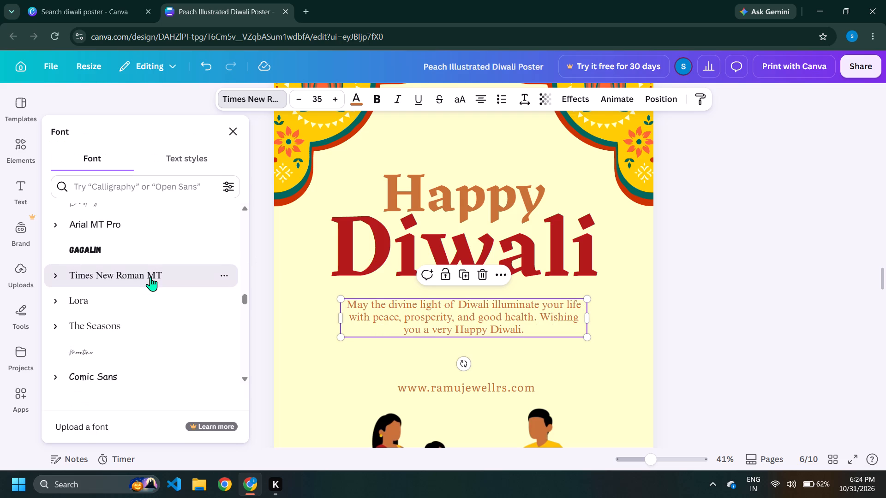
left_click(753, 270)
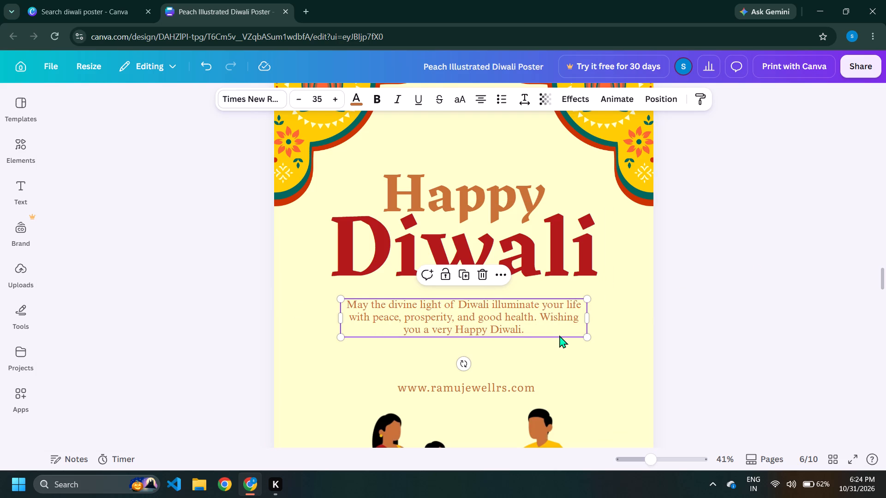
left_click(378, 97)
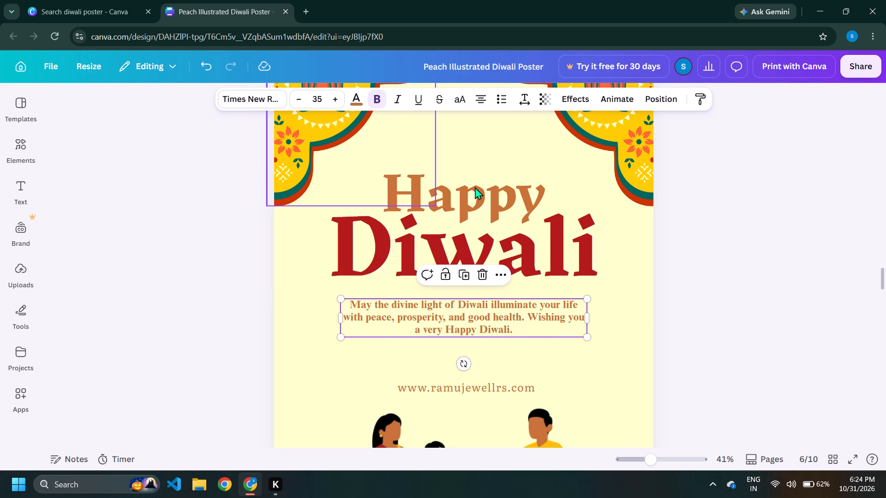
left_click(758, 279)
Move page 6's "Happy" heading slightly higher above "Diwali".
left_click(429, 160)
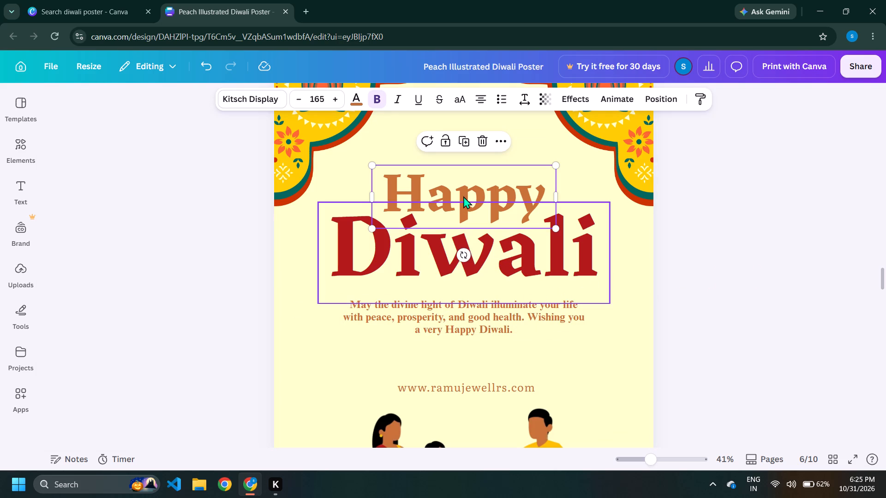
left_click_drag(495, 192, 494, 184)
Apply the Outline effect to page 6's "Happy" heading and colour the outline dark maroon from the design's colours.
left_click(559, 92)
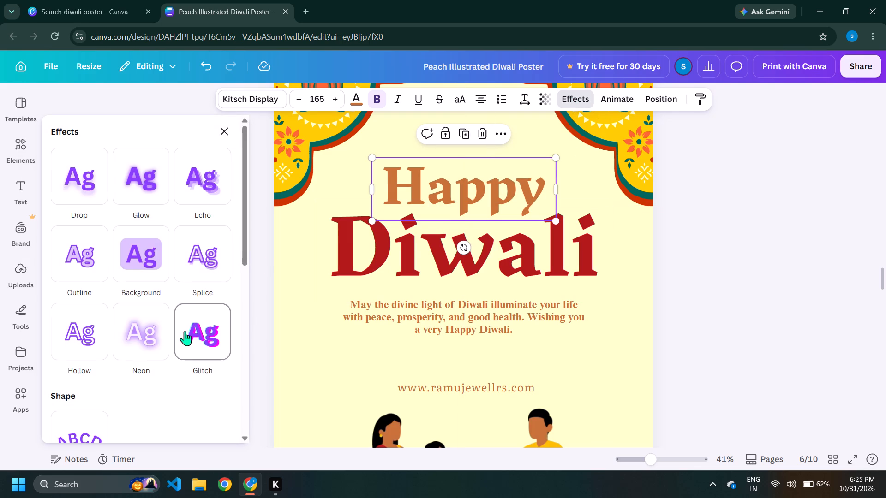
left_click(79, 251)
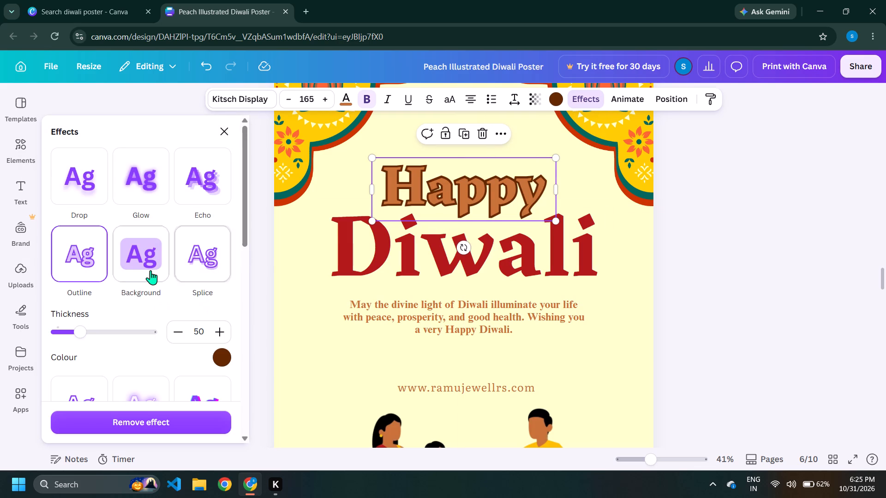
left_click(223, 364)
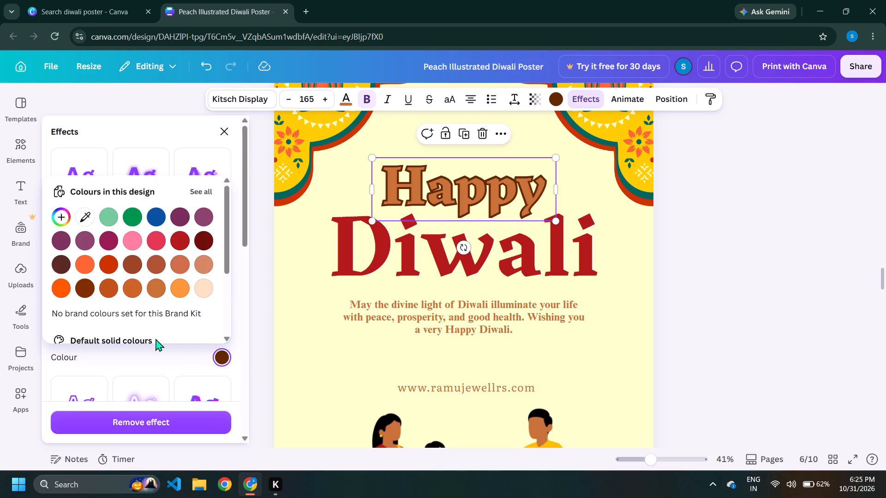
left_click(180, 291)
left_click(197, 285)
left_click(203, 254)
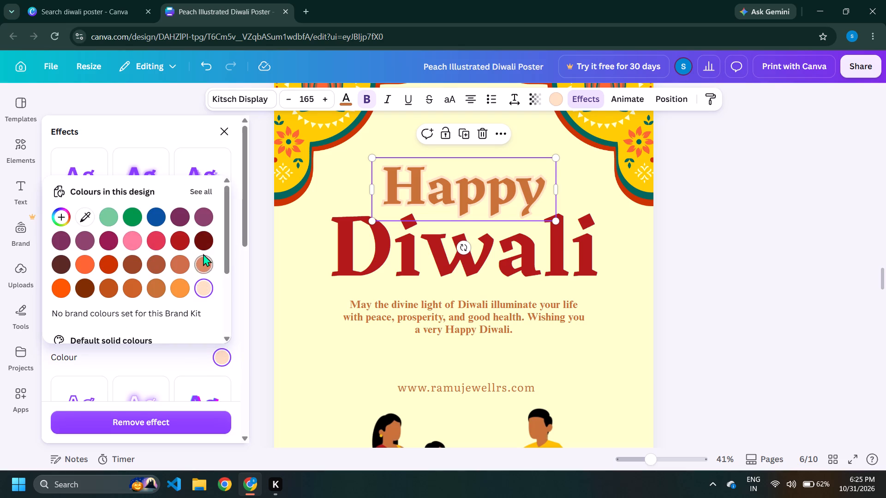
left_click(202, 232)
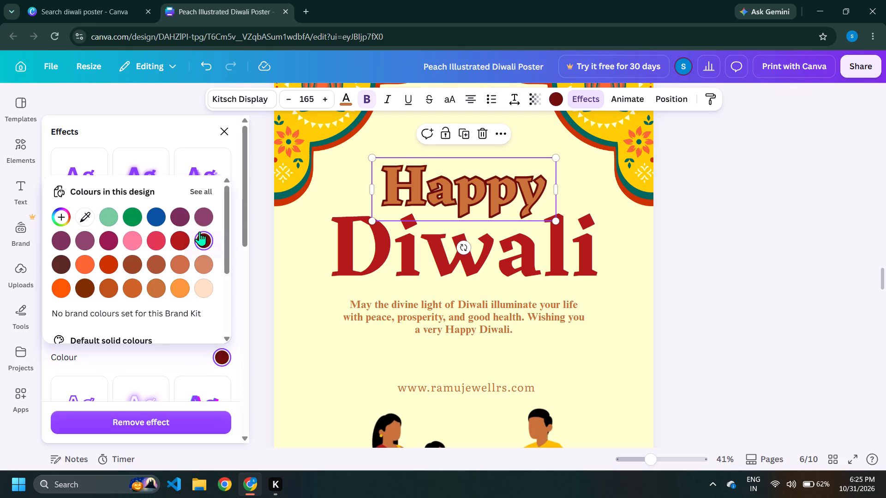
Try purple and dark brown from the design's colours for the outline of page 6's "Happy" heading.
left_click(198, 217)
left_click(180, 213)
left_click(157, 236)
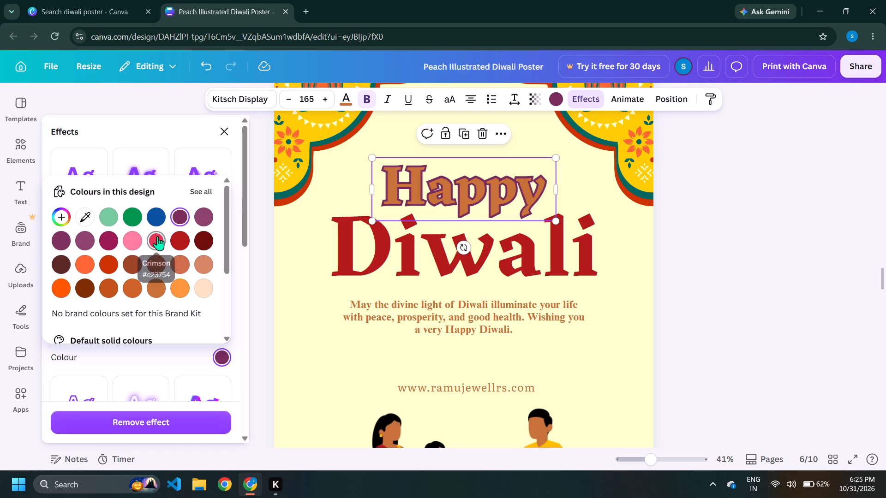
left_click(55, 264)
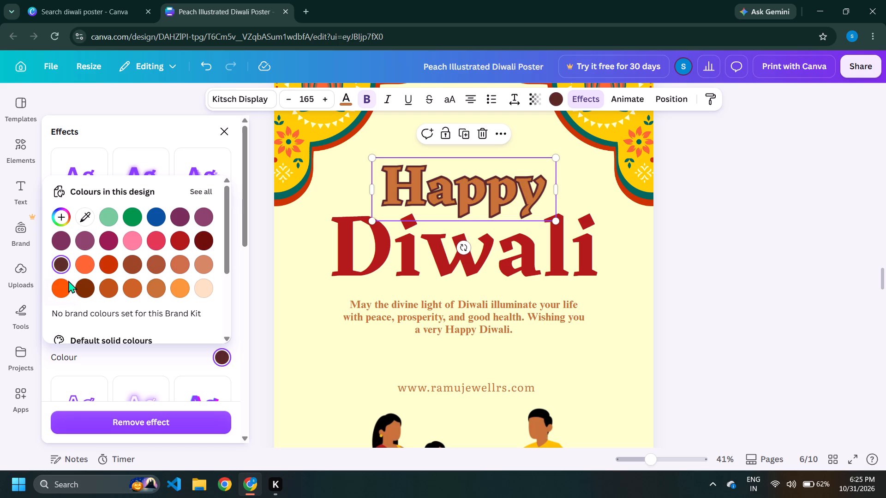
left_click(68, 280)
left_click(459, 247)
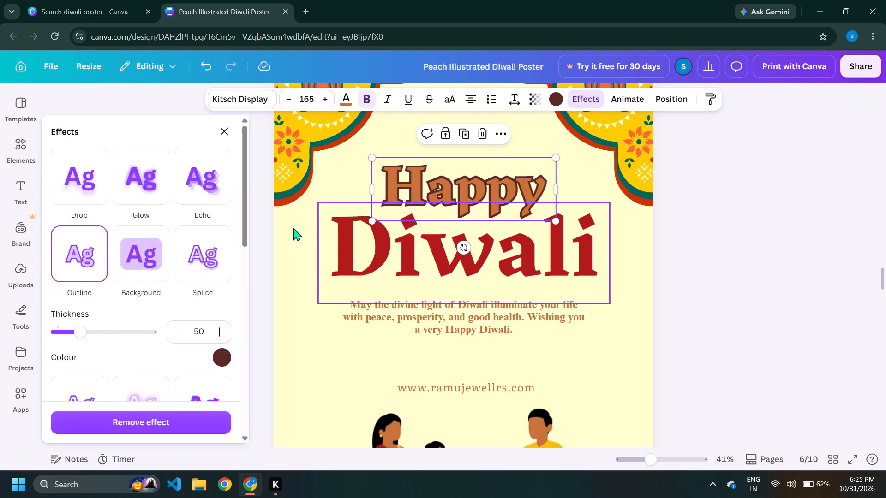
Remove the Outline effect from page 6's "Happy" heading and reapply it with its default colour.
left_click(89, 256)
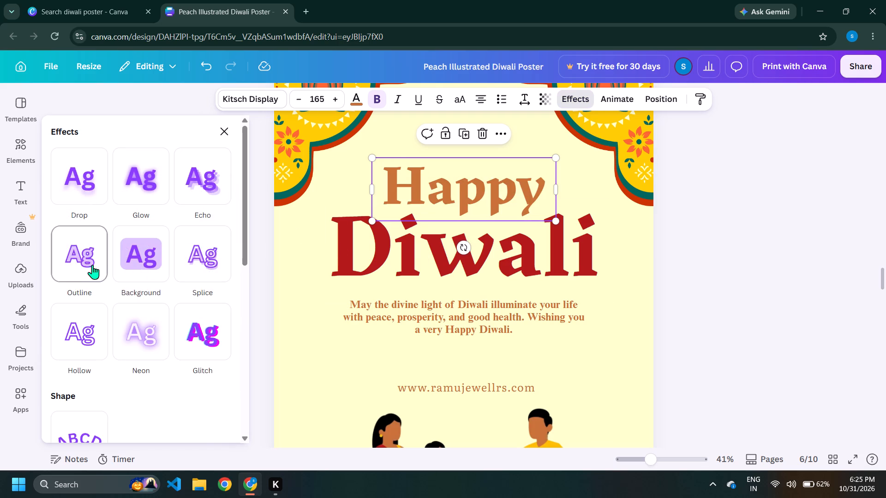
left_click(85, 263)
Apply the Outline effect to page 6's "Diwali" heading at the default thickness and colour.
left_click(375, 252)
left_click(83, 252)
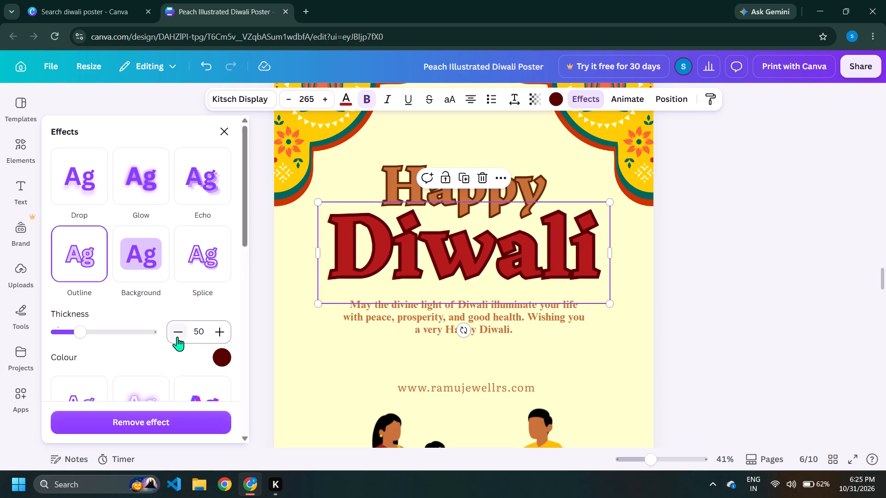
left_click(775, 260)
Review page 6's layout with its outlined headings, and look over neighbouring pages 5 and 7.
scroll(658, 278, "down", 1)
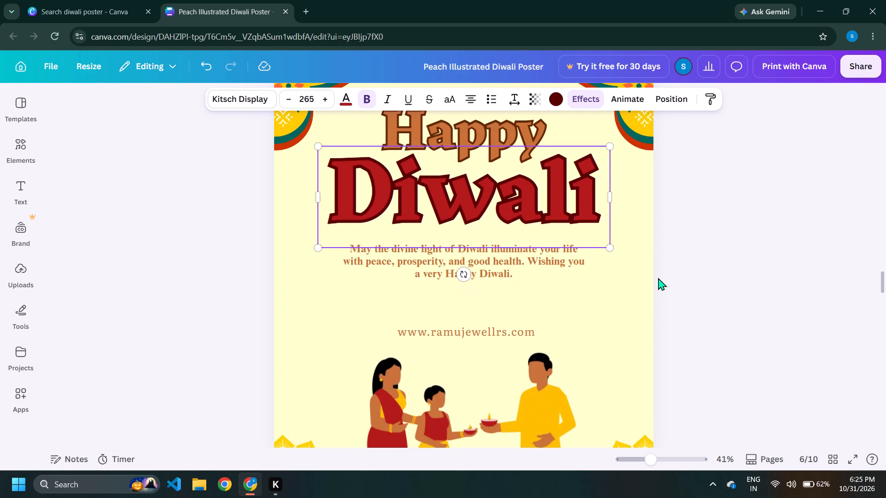
scroll(658, 278, "down", 2, "ctrl")
left_click(694, 271)
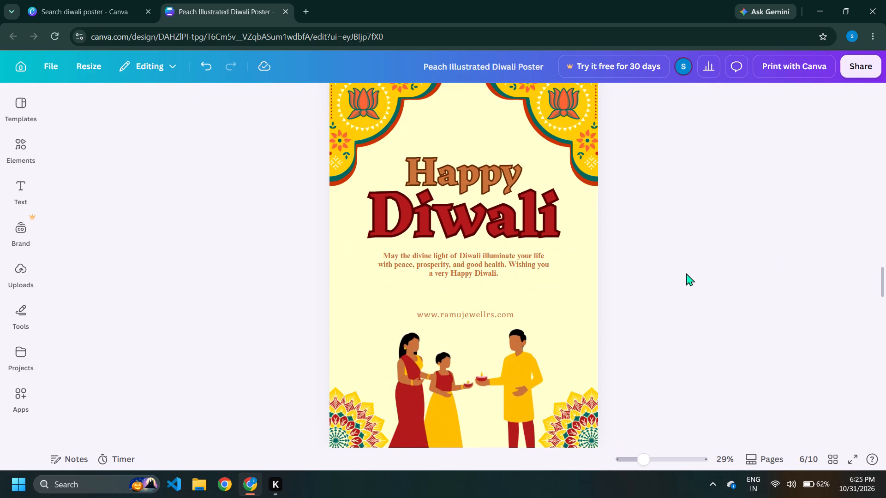
scroll(677, 275, "down", 2, "ctrl")
scroll(589, 293, "up", 1)
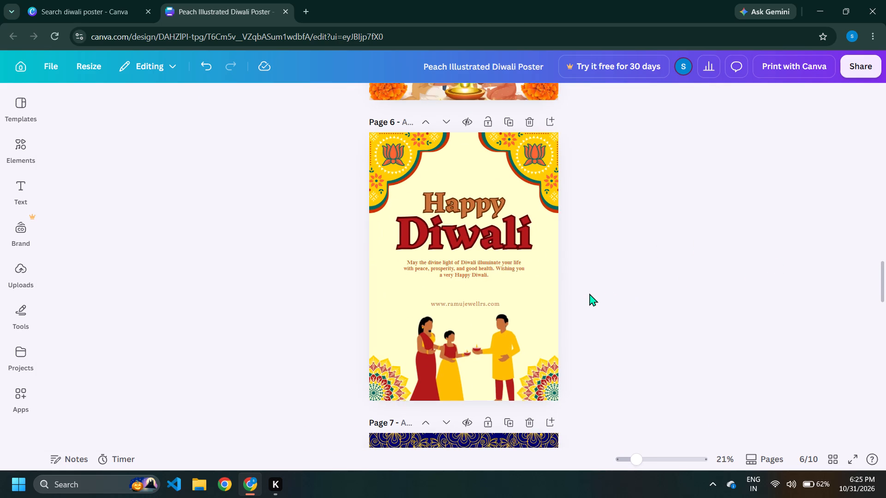
scroll(589, 293, "up", 5)
scroll(589, 293, "down", 4)
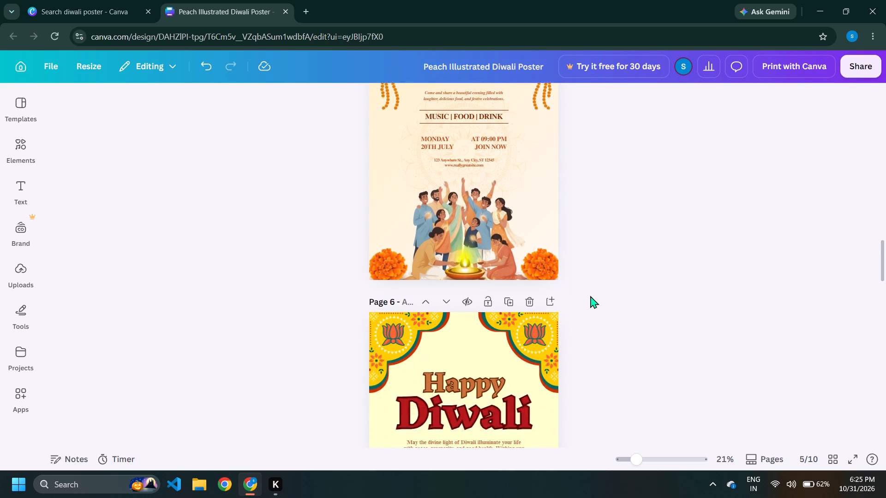
scroll(590, 296, "down", 2)
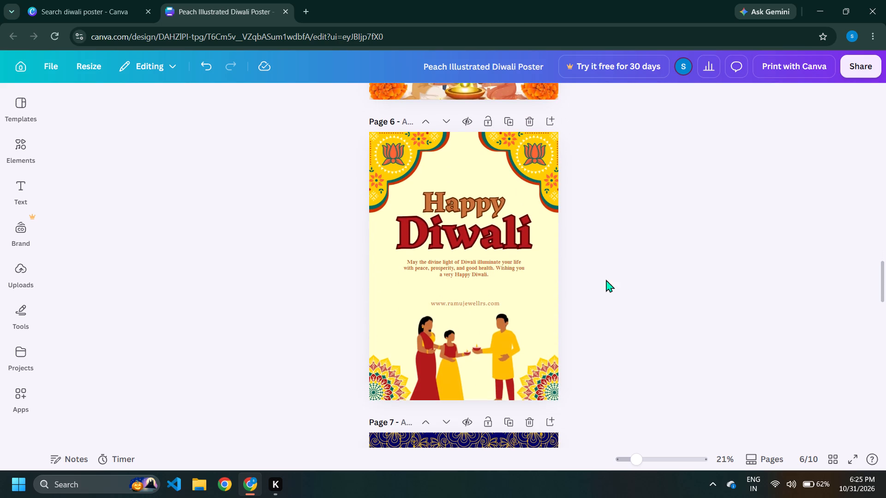
scroll(609, 280, "down", 2)
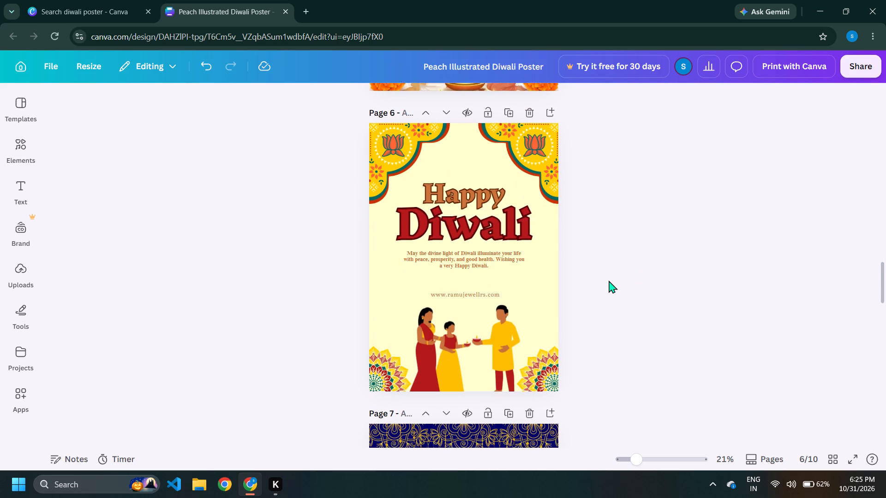
scroll(609, 280, "down", 4)
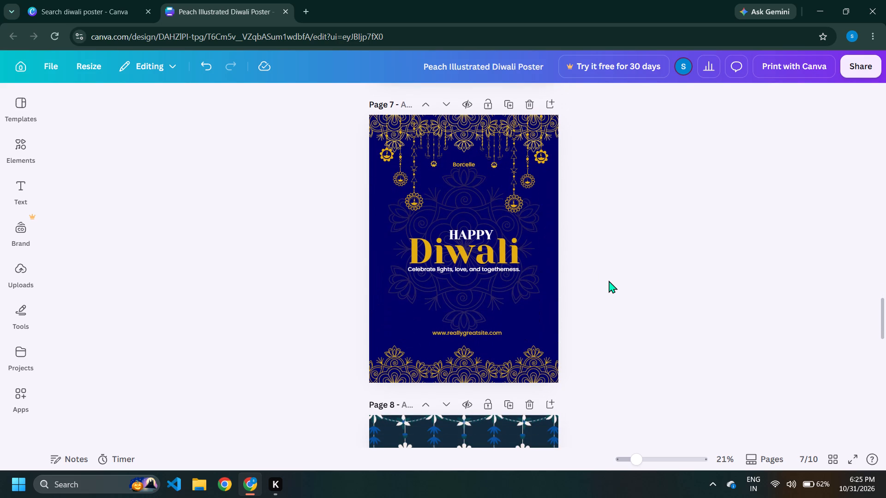
Move page 7's "Celebrate lights, love, and togetherness." tagline, "Diwali" and "HAPPY" text slightly lower on the poster.
scroll(609, 280, "up", 1, "ctrl")
scroll(609, 280, "up", 1)
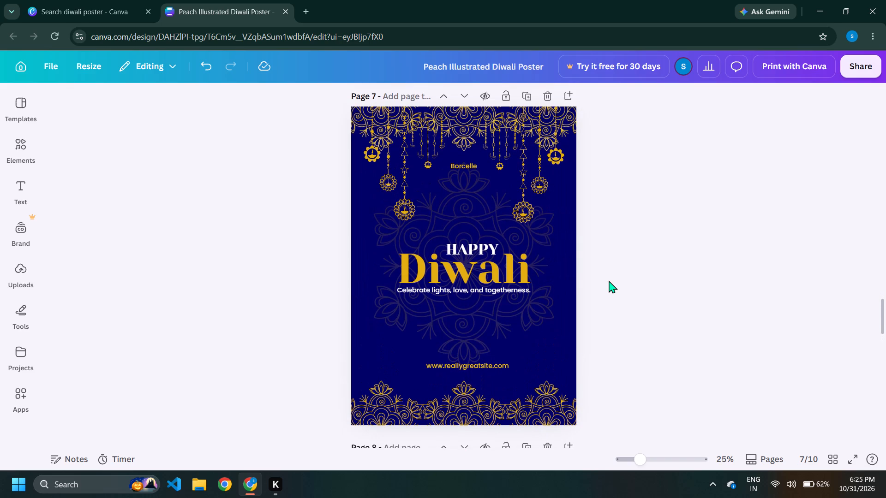
scroll(609, 280, "up", 1)
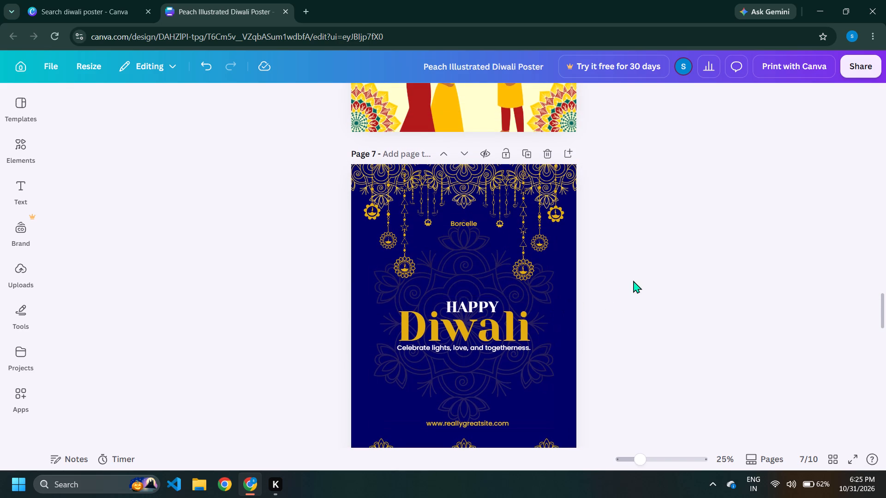
scroll(542, 350, "up", 1, "ctrl")
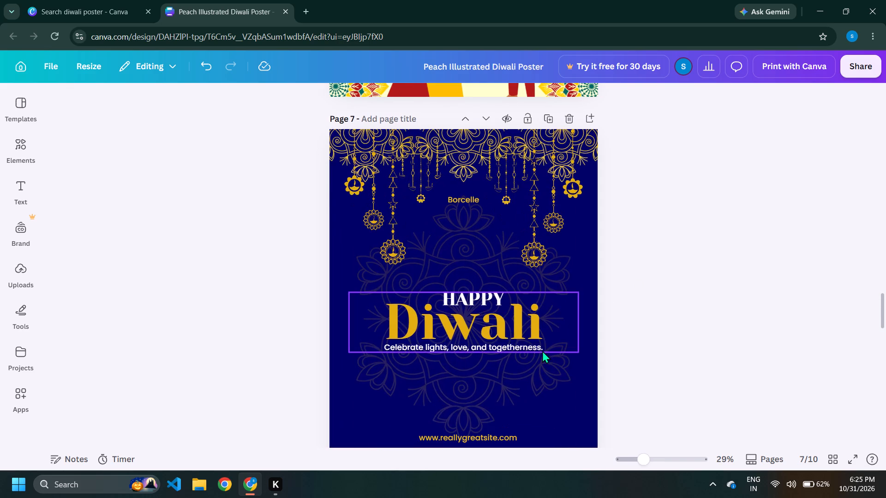
scroll(542, 350, "up", 1)
scroll(542, 350, "down", 2)
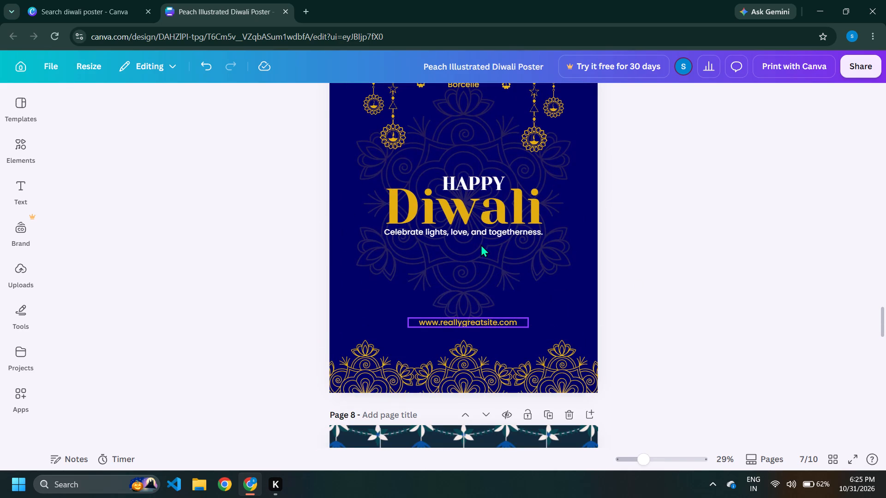
left_click(485, 236)
left_click_drag(486, 232, 487, 242)
left_click(399, 218)
left_click_drag(399, 218, 399, 224)
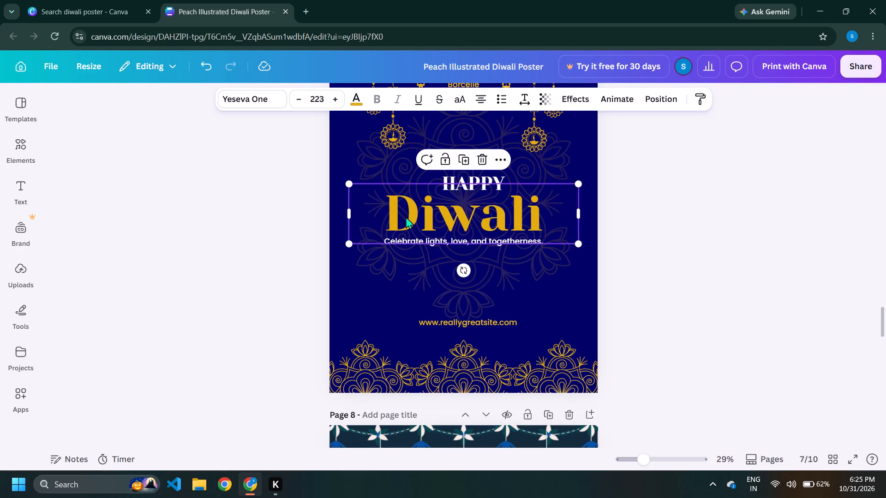
left_click_drag(464, 178, 464, 182)
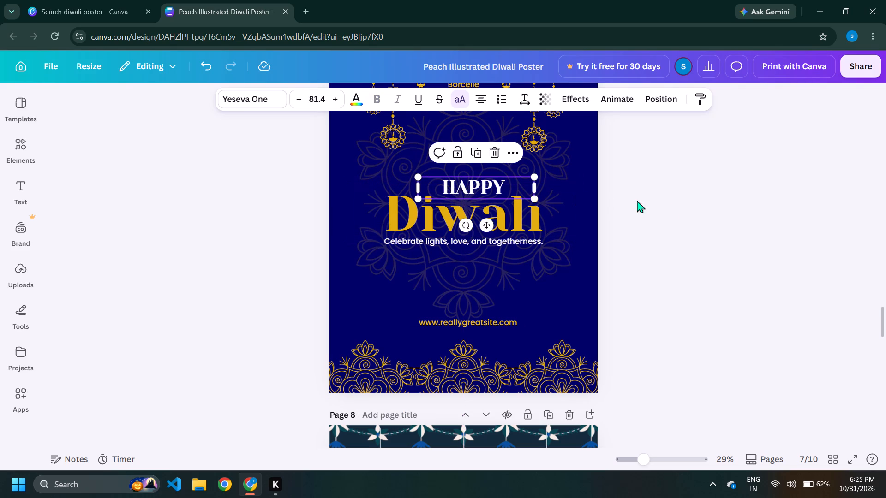
left_click(672, 202)
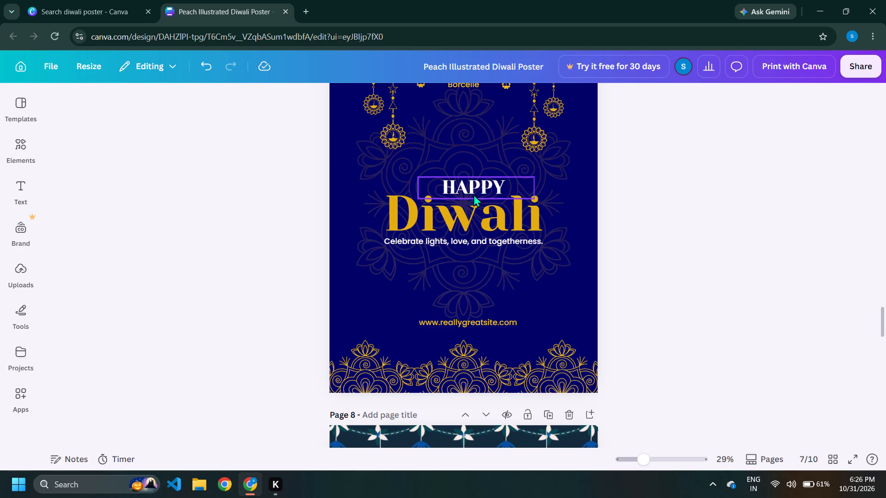
Shift page 7's "HAPPY" text slightly to the left so it sits centred above "Diwali".
left_click_drag(473, 187, 465, 187)
left_click(716, 228)
Delete the "Borcelle" brand name from between the hanging ornaments on page 7.
scroll(500, 282, "up", 2)
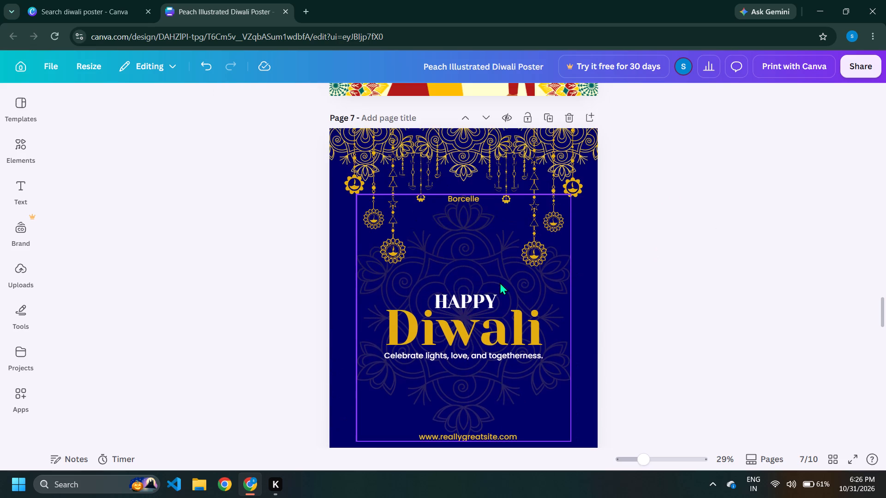
scroll(500, 282, "down", 2)
scroll(502, 282, "up", 2)
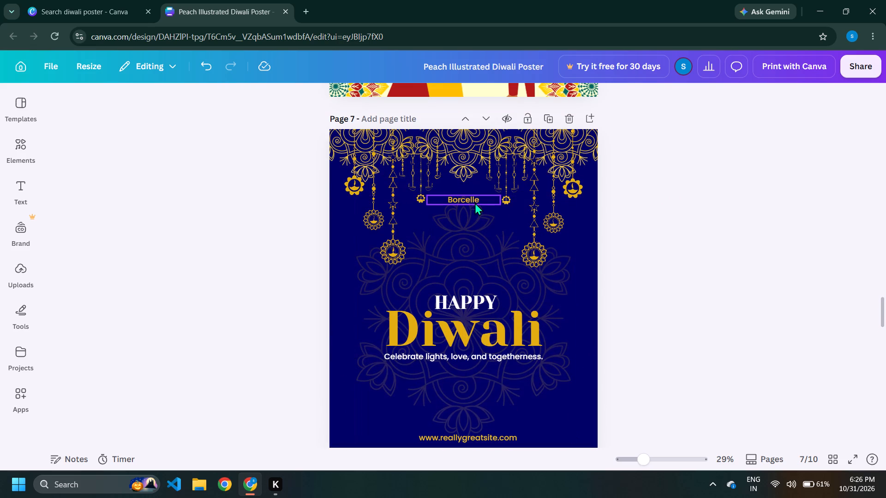
left_click(475, 202)
left_click(483, 175)
Examine page 8's "Happy Dussehra" poster, including its heading, message and artwork.
scroll(629, 309, "down", 1)
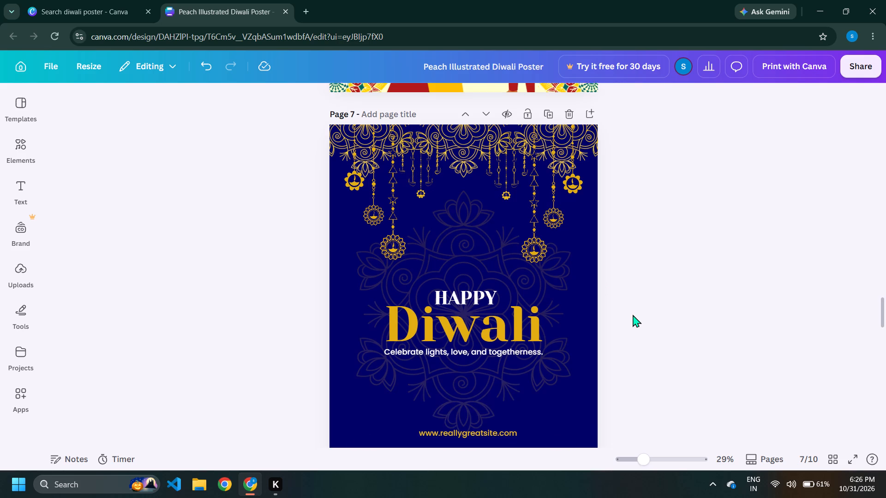
scroll(633, 314, "down", 6)
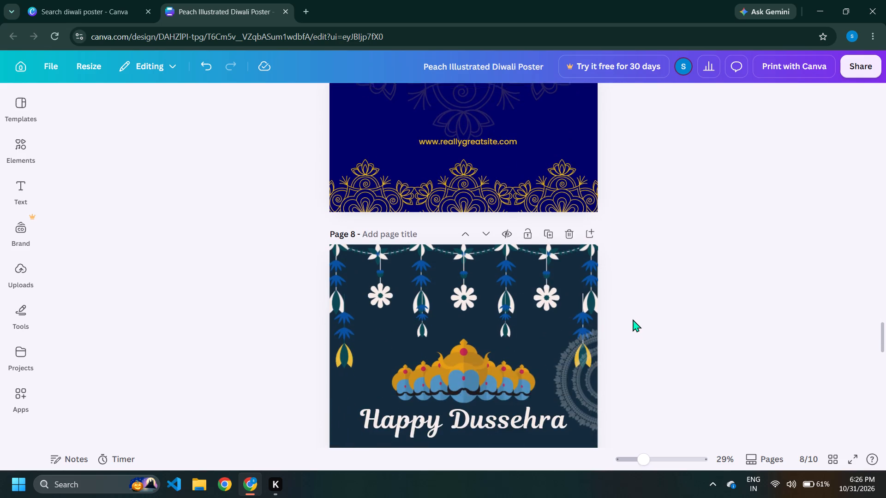
scroll(635, 331, "down", 2)
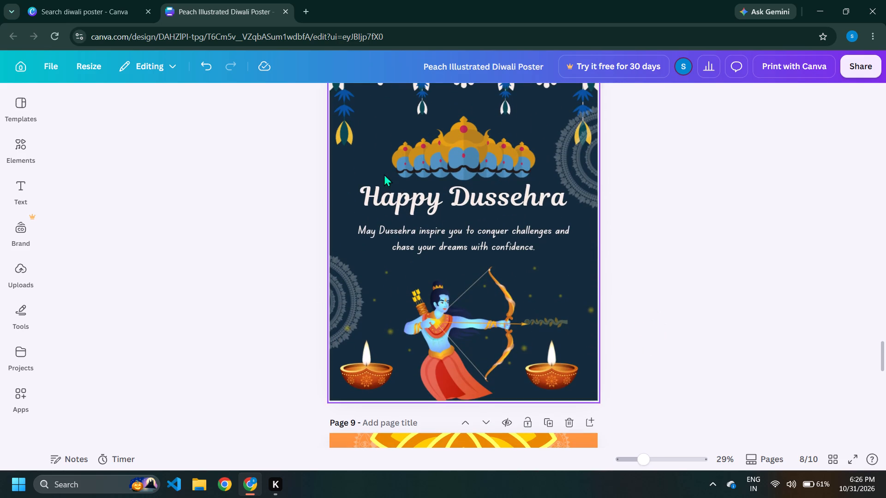
left_click(409, 196)
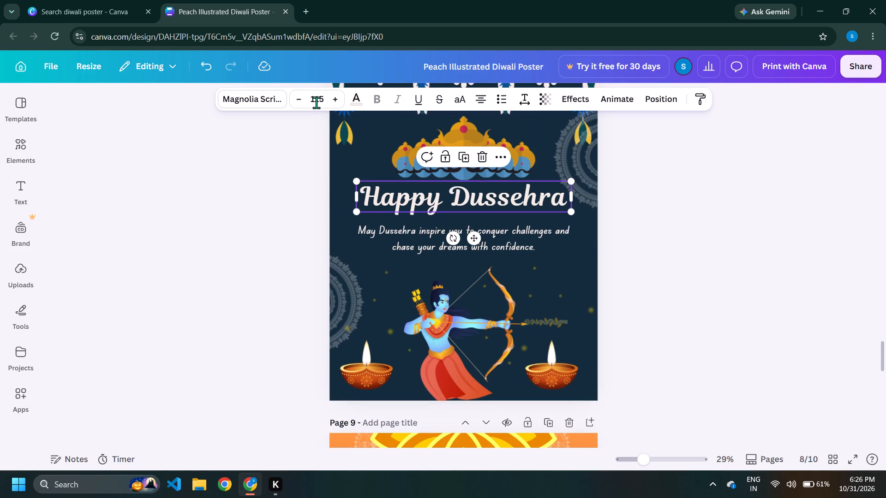
left_click(546, 333)
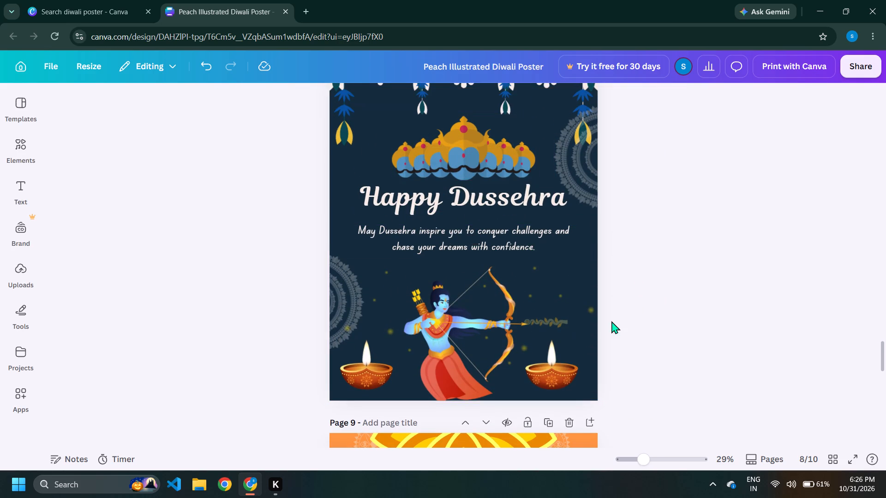
scroll(632, 319, "up", 2)
scroll(653, 220, "down", 2)
Move page 9's "HAPPY" text slightly up and to the left above "Diwali".
scroll(654, 225, "down", 7)
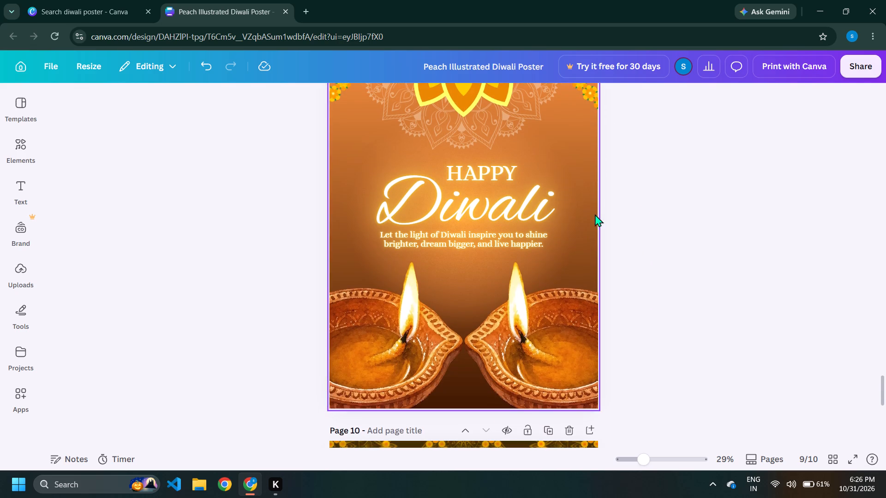
left_click(502, 208)
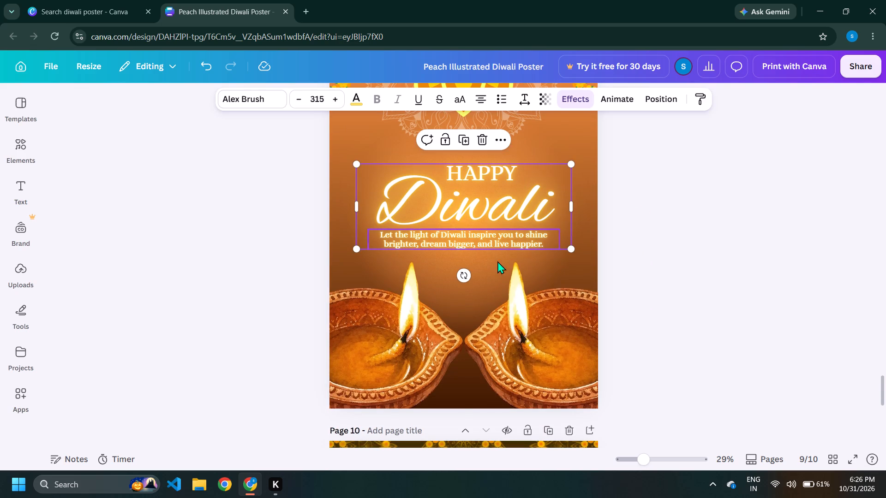
scroll(522, 224, "up", 1)
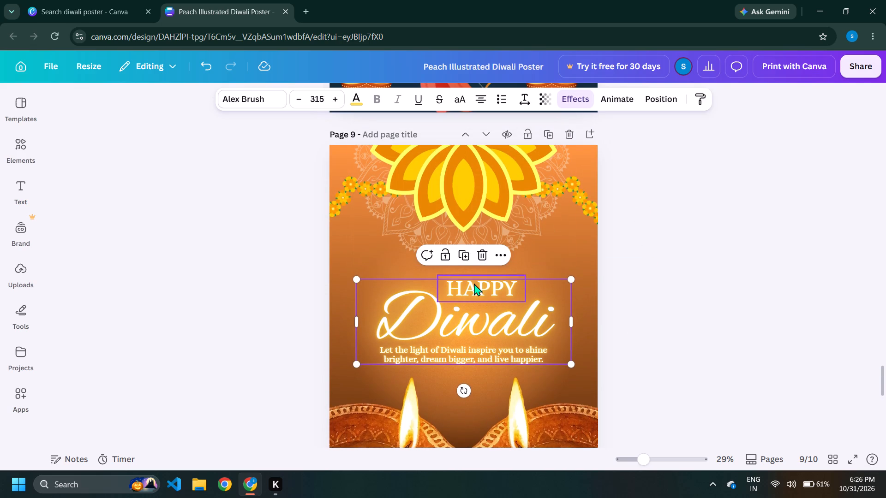
left_click(474, 283)
left_click_drag(474, 283, 463, 275)
left_click(485, 318)
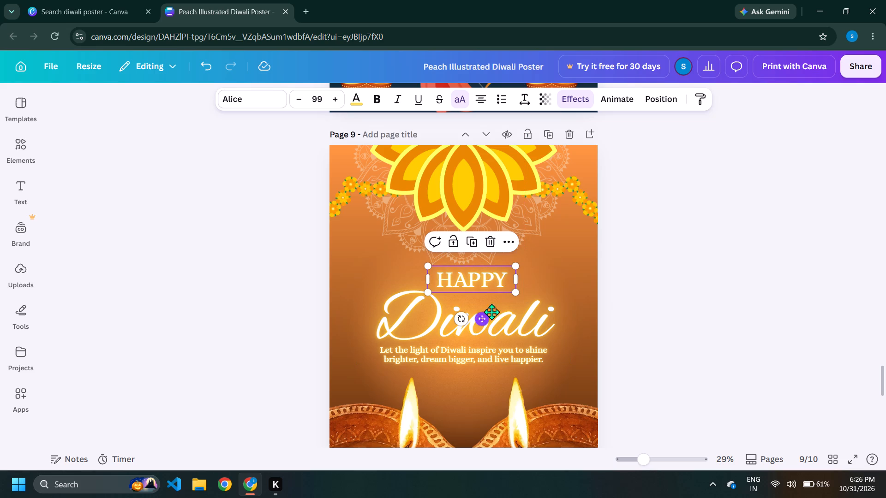
Shift page 9's "Diwali" heading slightly to the left beneath "HAPPY".
scroll(643, 288, "down", 1)
left_click(399, 272)
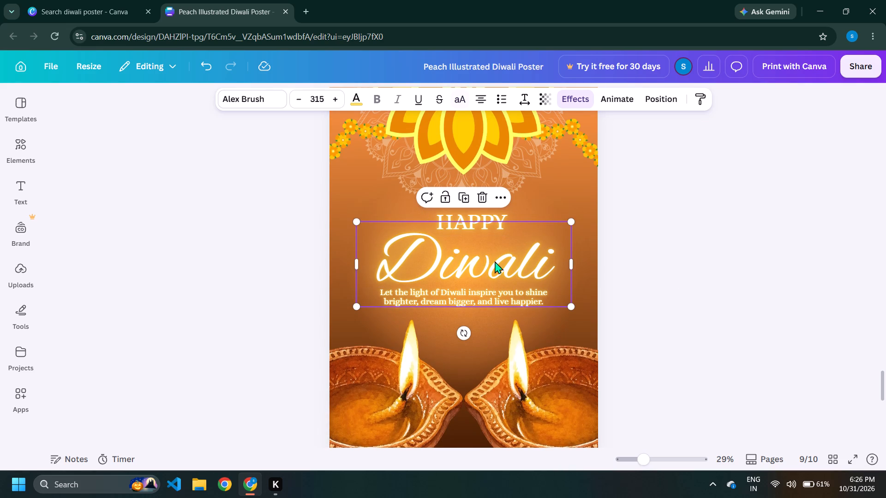
left_click_drag(456, 267, 452, 268)
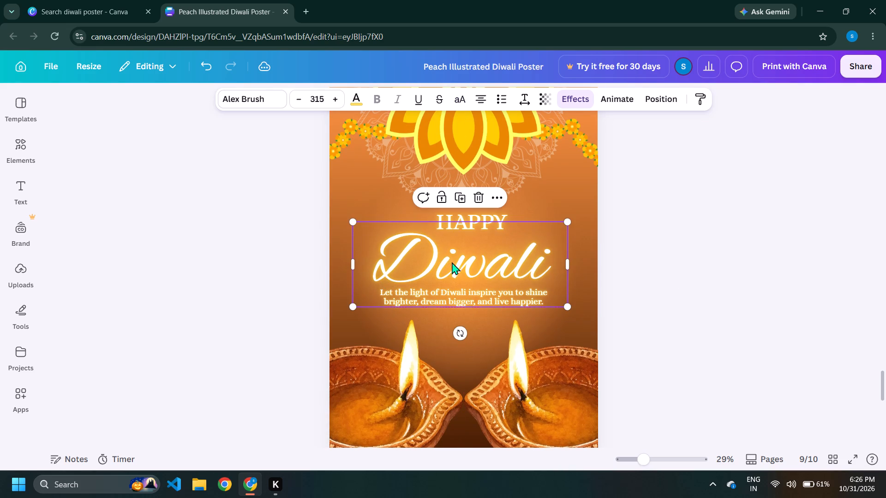
Change page 9's "Diwali" heading to the Times New Roman MT font.
left_click(265, 105)
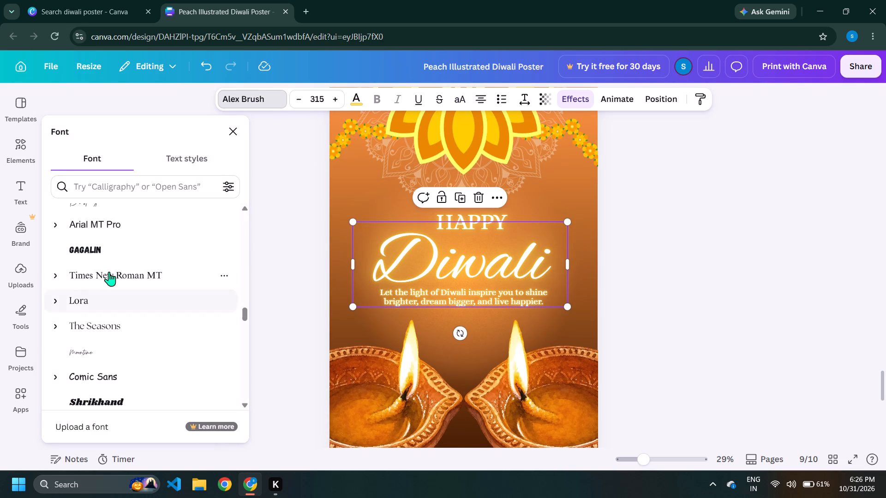
left_click(125, 277)
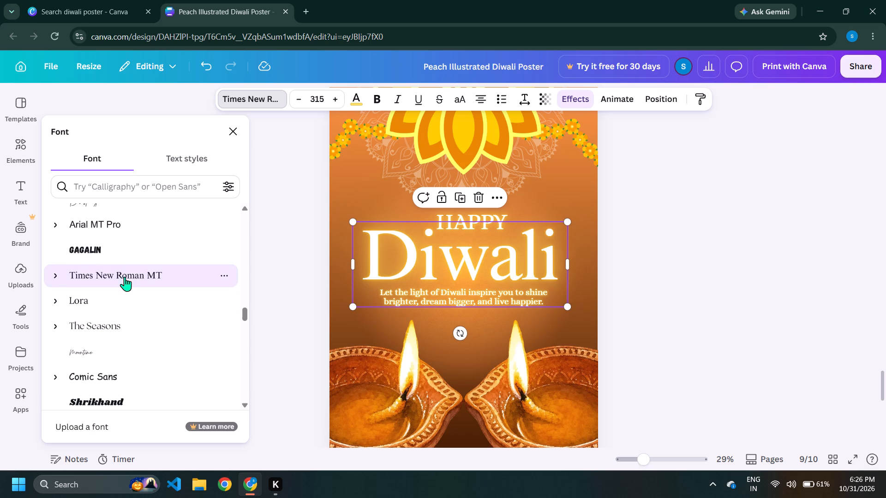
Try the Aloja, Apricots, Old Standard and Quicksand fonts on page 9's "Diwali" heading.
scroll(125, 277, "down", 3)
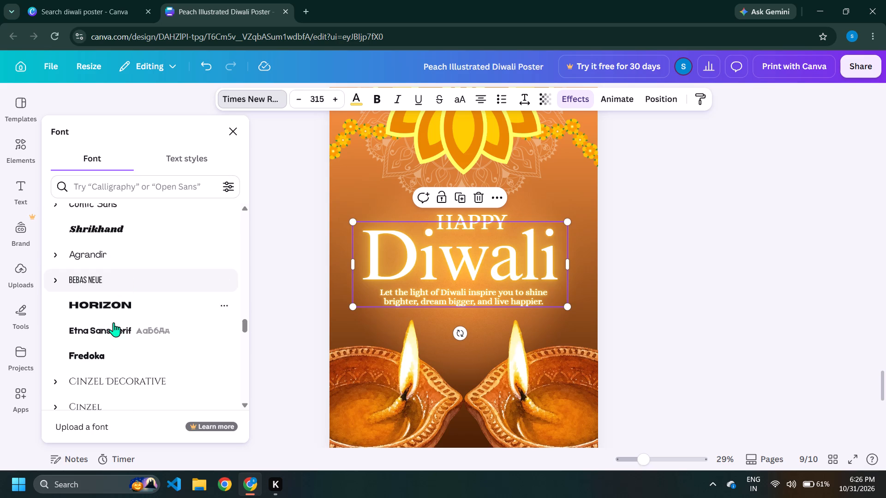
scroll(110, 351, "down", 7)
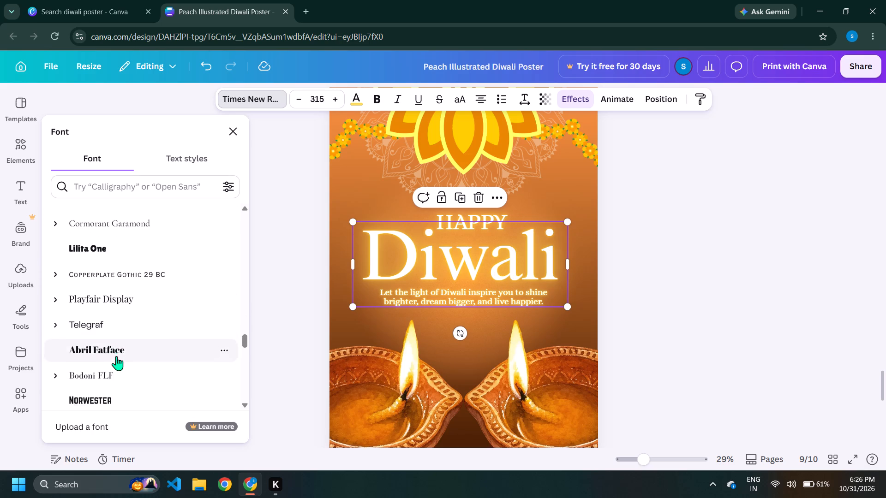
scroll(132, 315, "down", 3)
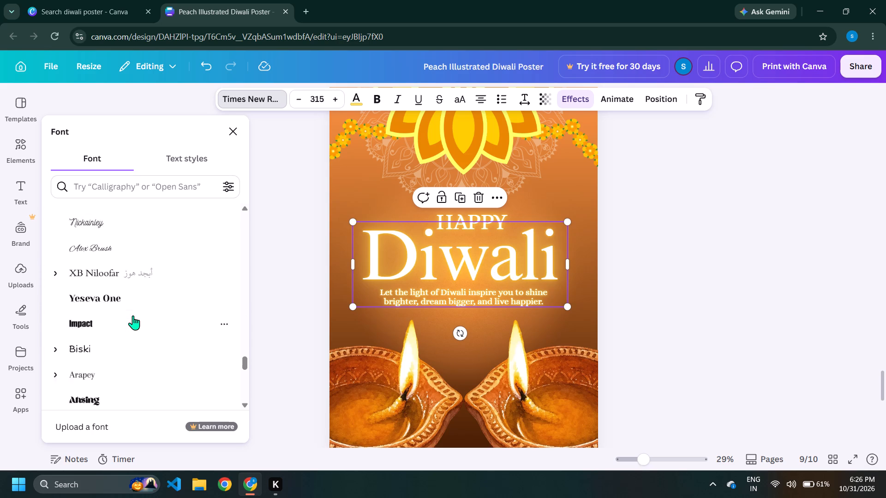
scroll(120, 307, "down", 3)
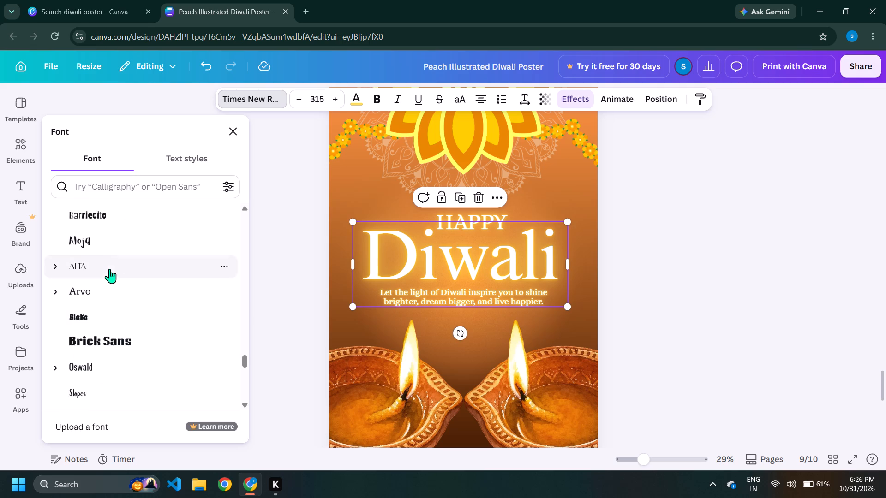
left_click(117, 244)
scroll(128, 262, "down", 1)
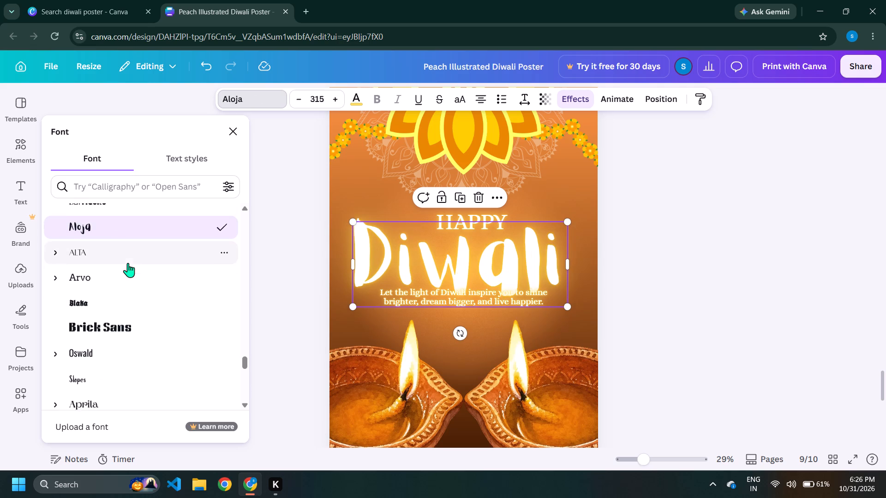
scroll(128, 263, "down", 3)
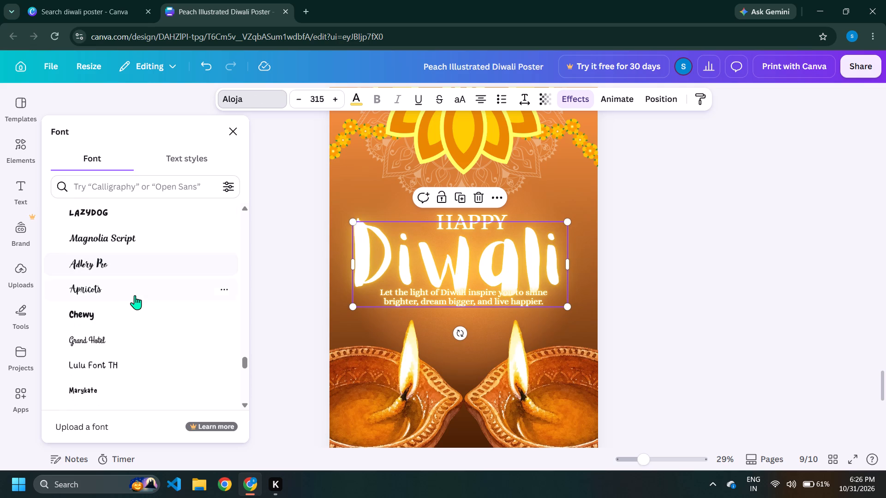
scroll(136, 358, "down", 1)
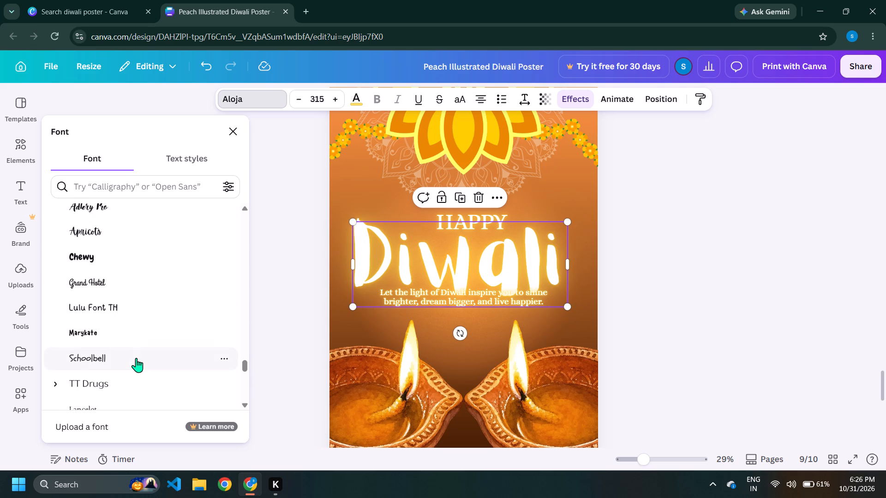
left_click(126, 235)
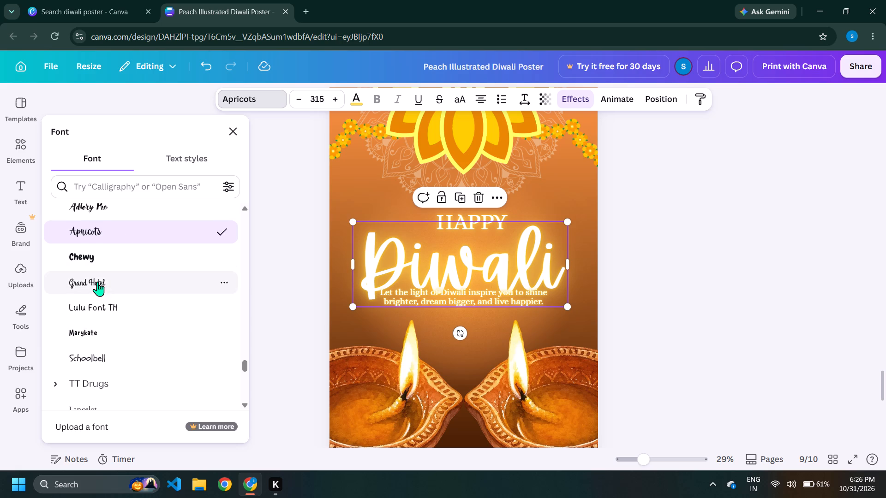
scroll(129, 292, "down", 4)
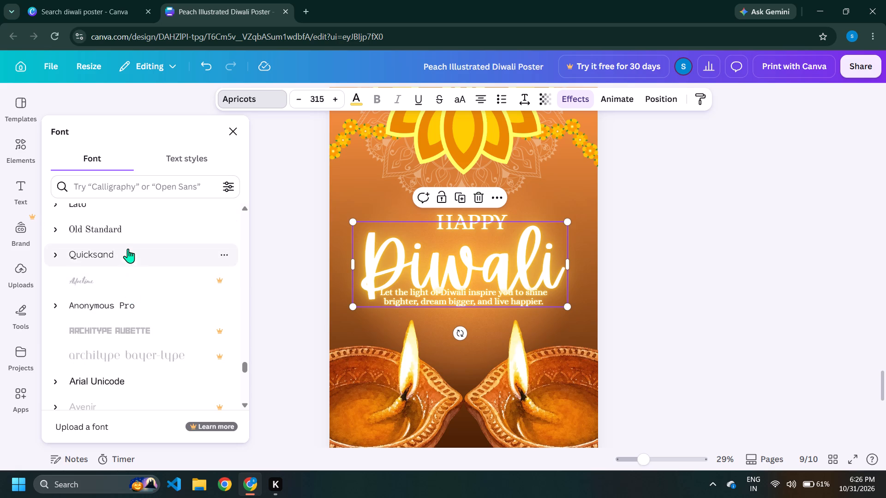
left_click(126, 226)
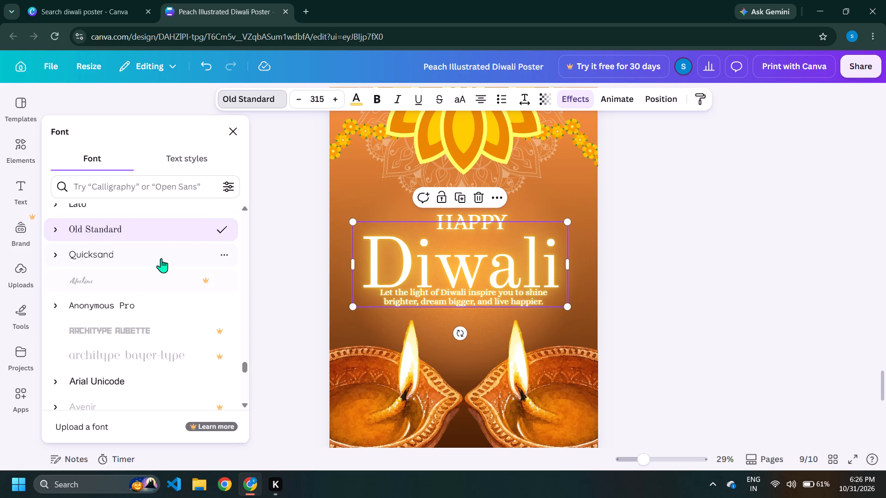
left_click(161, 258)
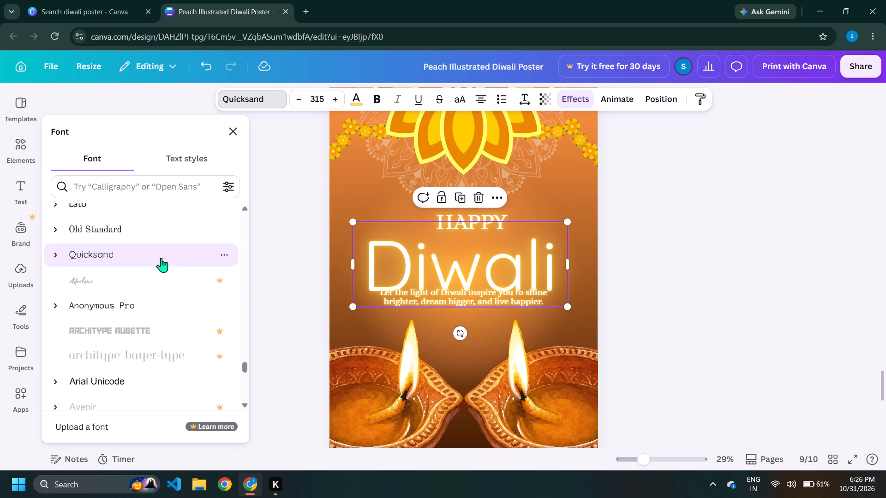
Change page 9's "Diwali" heading to the Georgia Pro font.
scroll(161, 258, "down", 12)
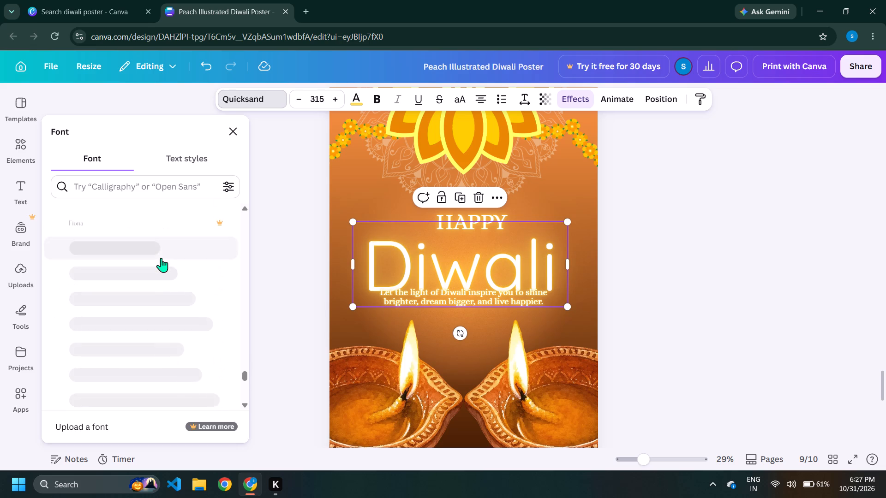
scroll(161, 258, "down", 4)
scroll(185, 233, "up", 2)
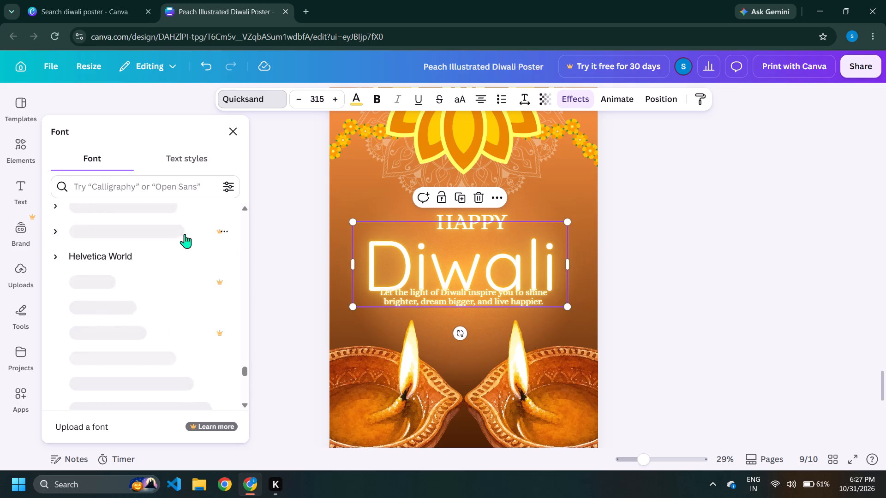
scroll(142, 304, "up", 1)
left_click(137, 268)
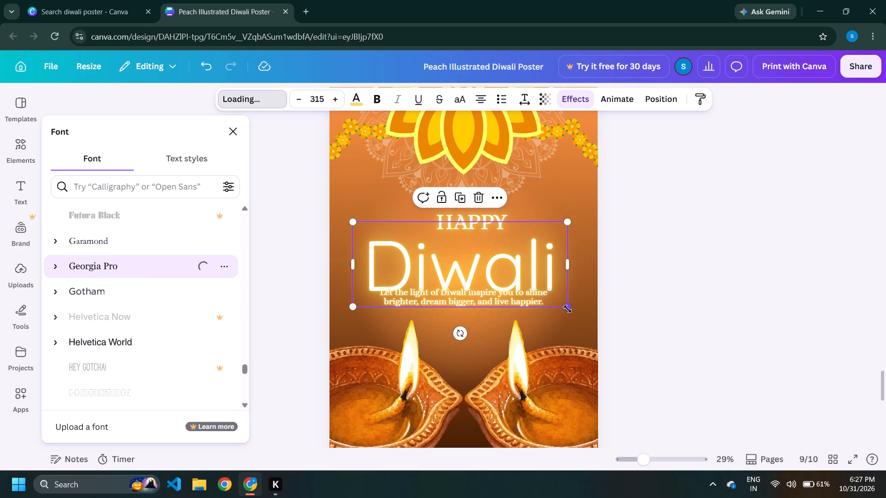
Scale page 9's "Diwali" heading down to font size 272 and recentre it beneath "HAPPY".
left_click_drag(569, 311, 564, 306)
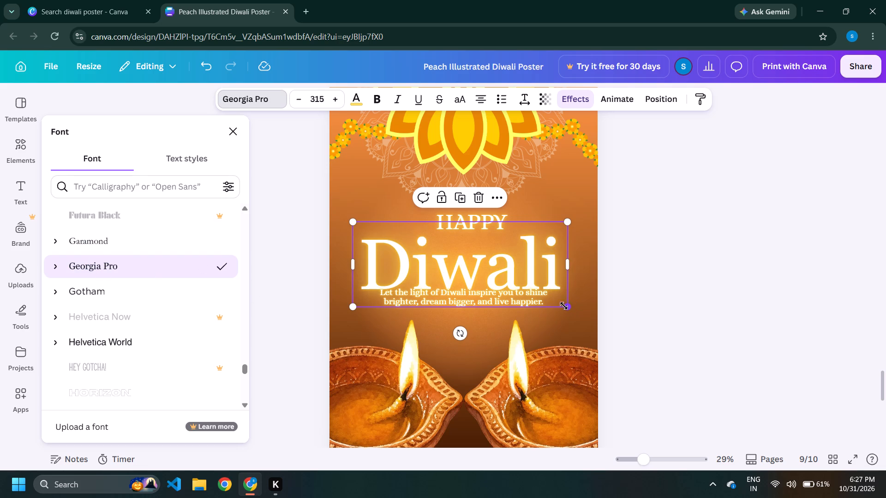
left_click_drag(564, 306, 543, 291)
left_click(371, 96)
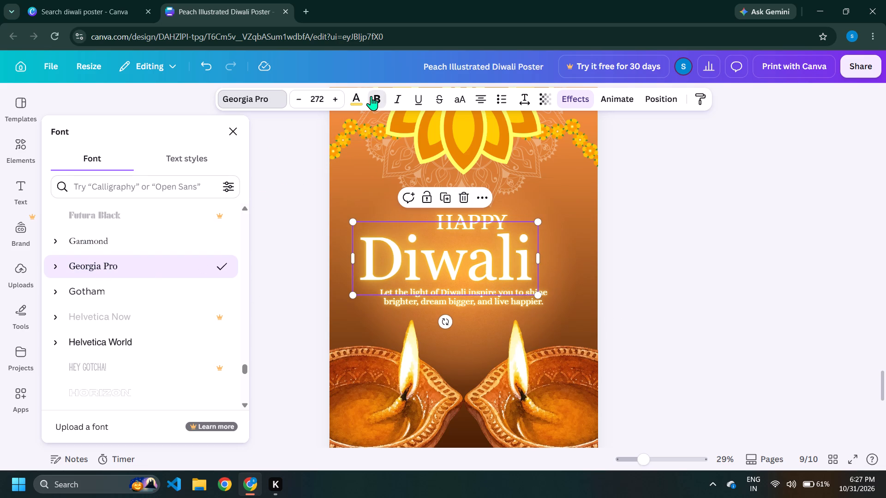
left_click(371, 96)
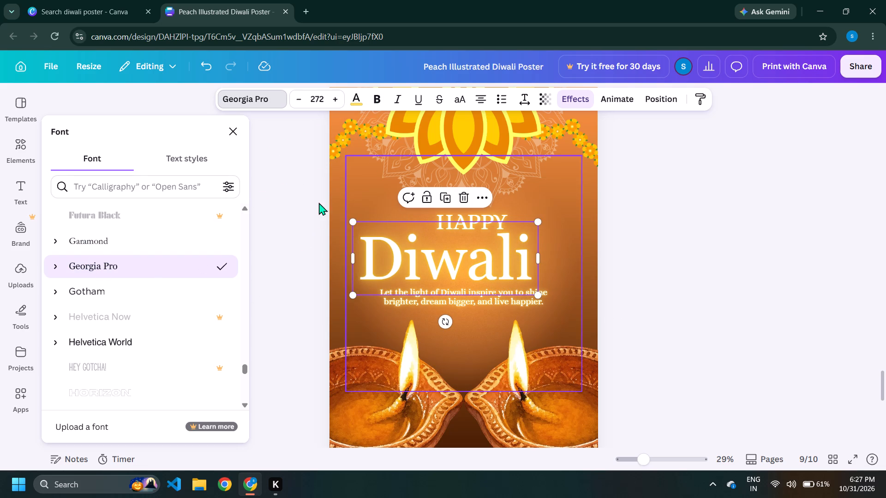
left_click_drag(421, 247, 449, 247)
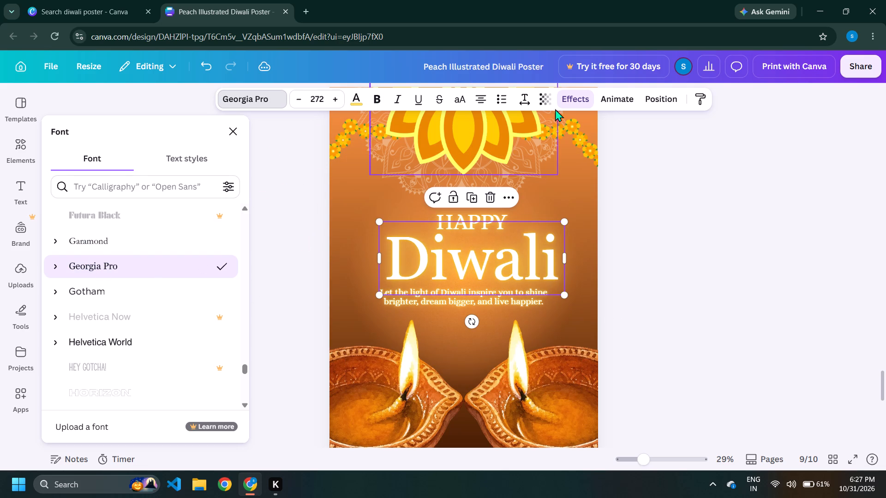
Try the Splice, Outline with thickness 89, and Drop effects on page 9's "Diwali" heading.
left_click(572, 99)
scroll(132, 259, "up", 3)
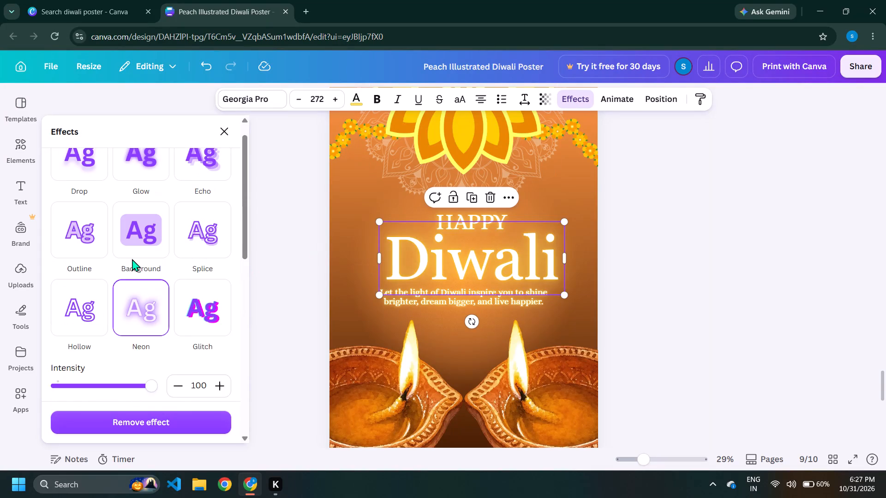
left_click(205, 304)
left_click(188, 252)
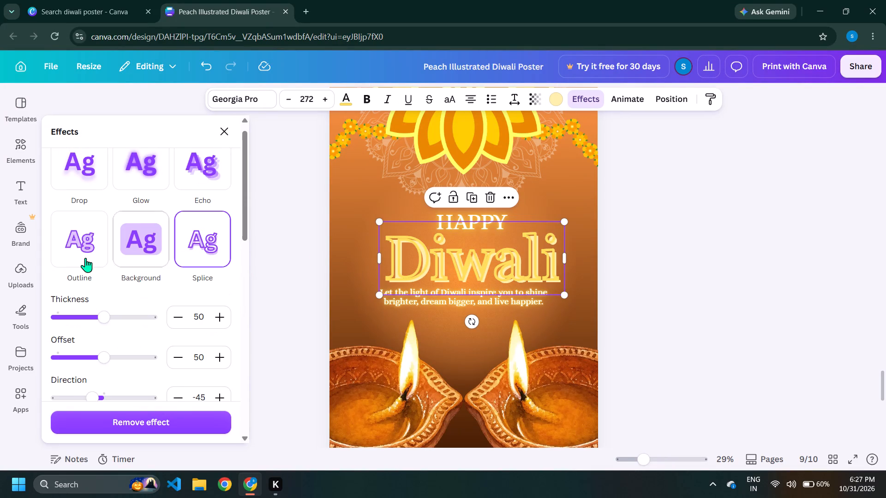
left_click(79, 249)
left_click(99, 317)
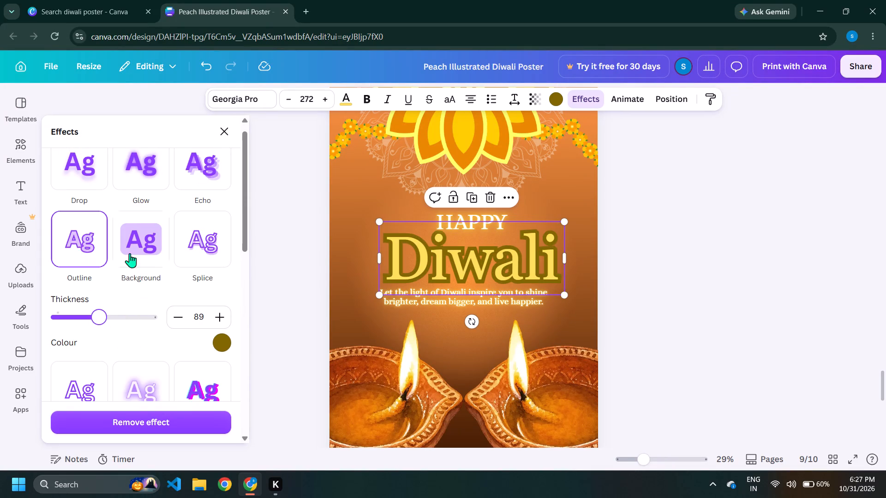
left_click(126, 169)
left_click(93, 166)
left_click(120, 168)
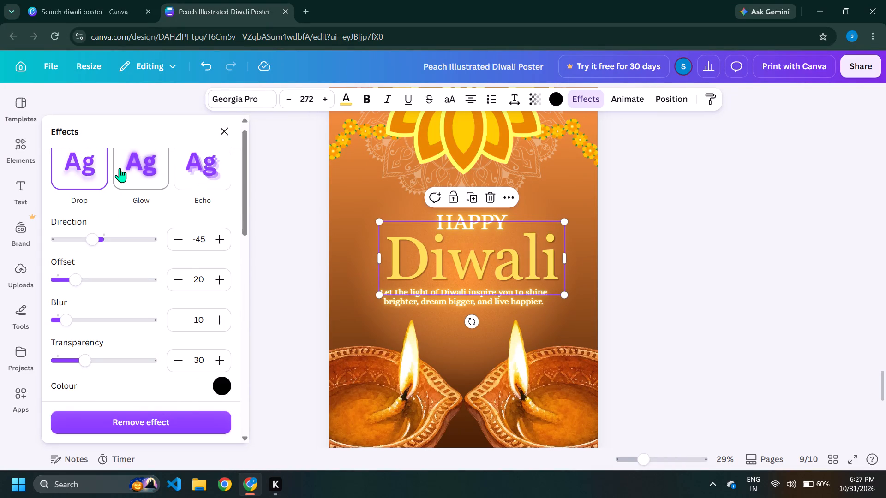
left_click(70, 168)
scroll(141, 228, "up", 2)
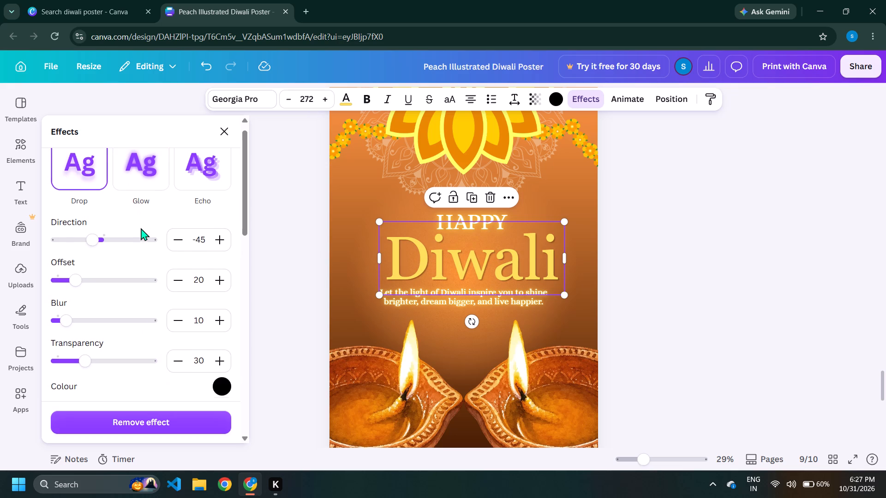
Apply the Glow effect to page 9's "Diwali" heading.
left_click(138, 166)
left_click(287, 237)
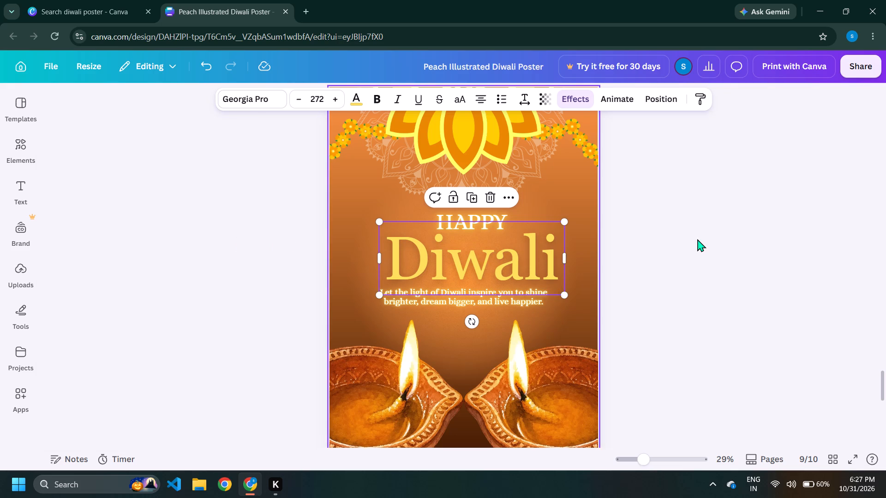
left_click(697, 239)
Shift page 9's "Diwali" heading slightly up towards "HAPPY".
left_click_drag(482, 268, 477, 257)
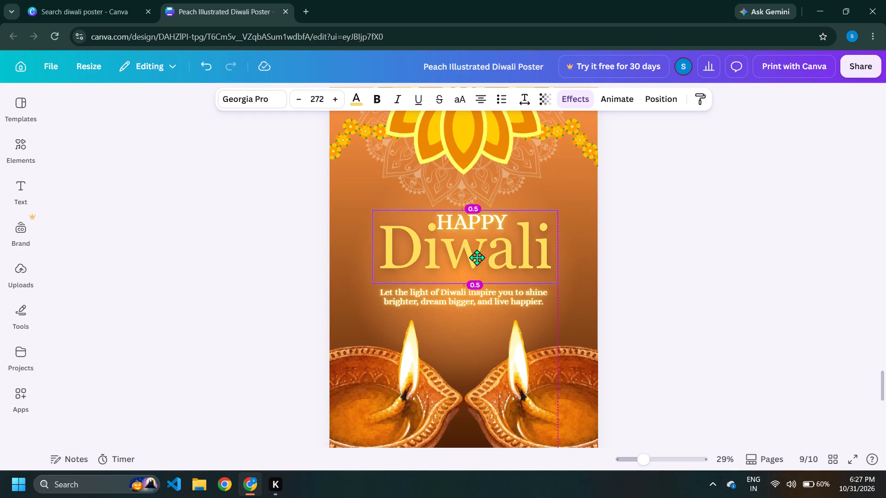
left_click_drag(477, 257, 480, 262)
Make page 9's "Diwali" heading bold and widen its text box so the word fits on one line.
left_click(373, 102)
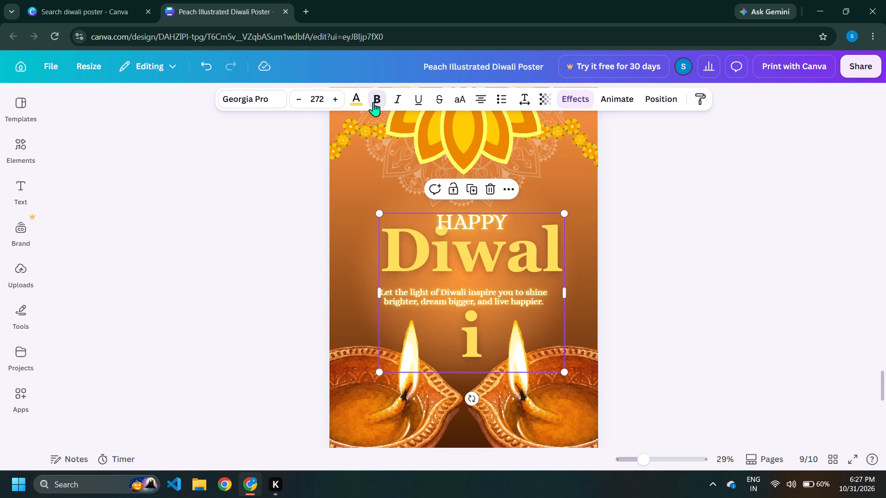
left_click_drag(569, 295, 592, 295)
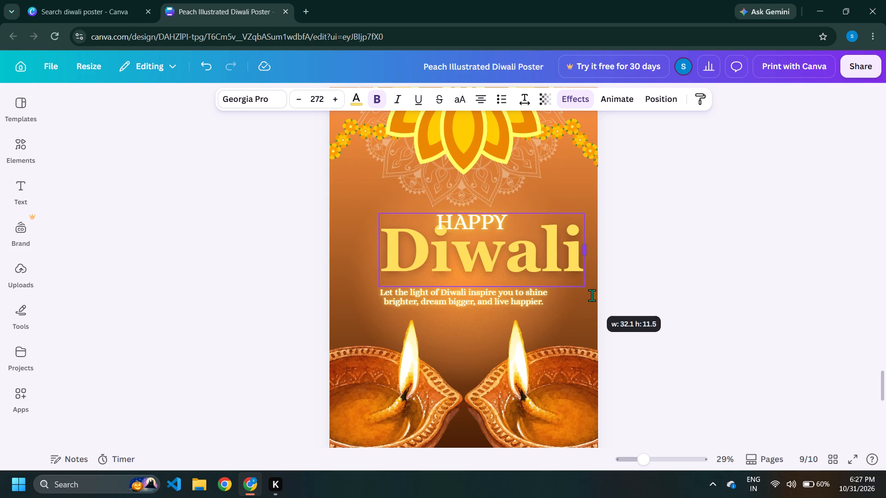
left_click_drag(592, 295, 594, 295)
Scale the bold "Diwali" heading down to font size 237 and centre it between "HAPPY" and the message.
left_click_drag(506, 270, 480, 279)
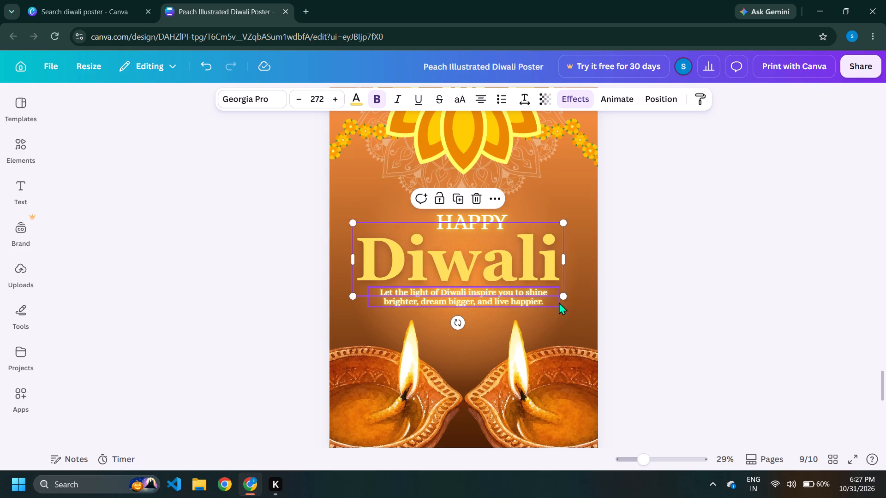
left_click_drag(564, 299, 536, 291)
left_click_drag(459, 254, 471, 254)
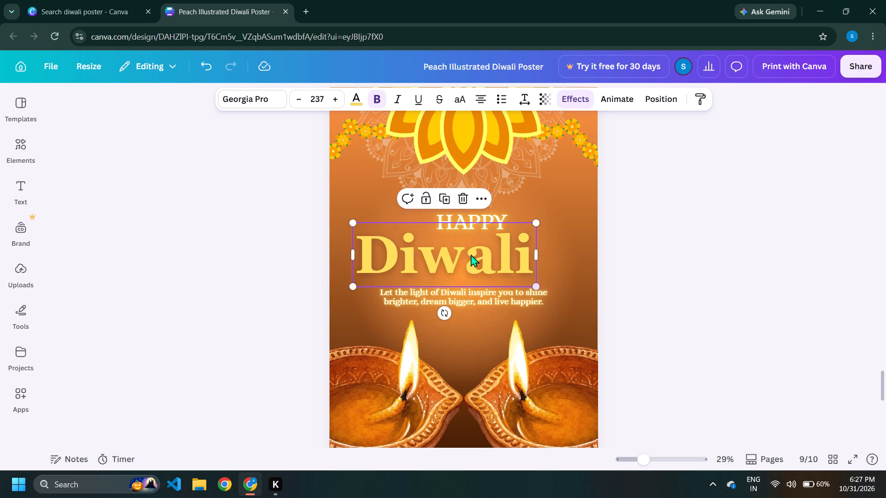
left_click_drag(471, 254, 480, 254)
left_click(679, 253)
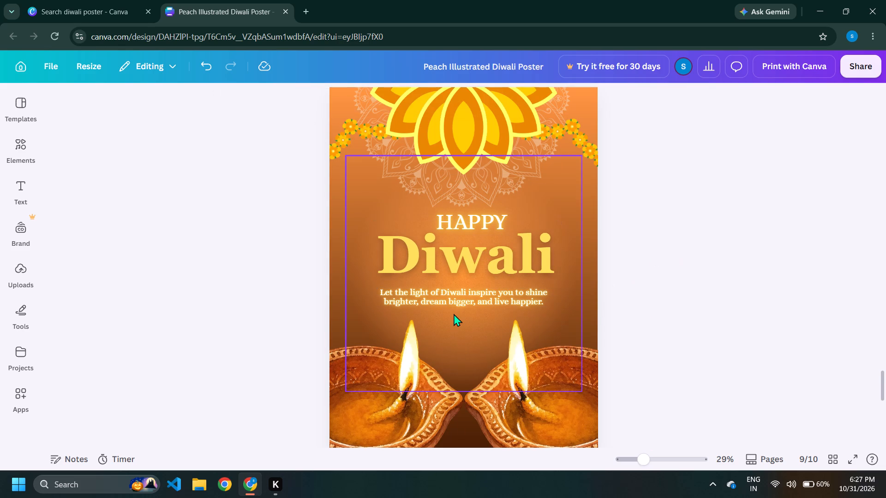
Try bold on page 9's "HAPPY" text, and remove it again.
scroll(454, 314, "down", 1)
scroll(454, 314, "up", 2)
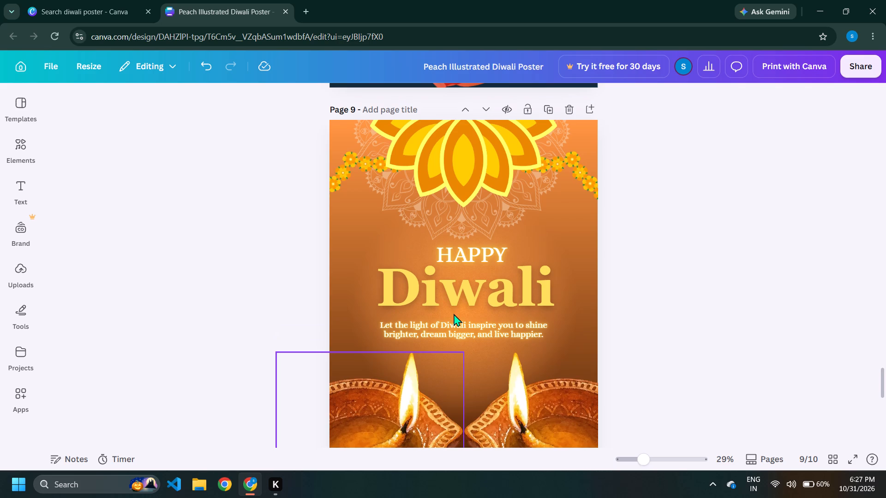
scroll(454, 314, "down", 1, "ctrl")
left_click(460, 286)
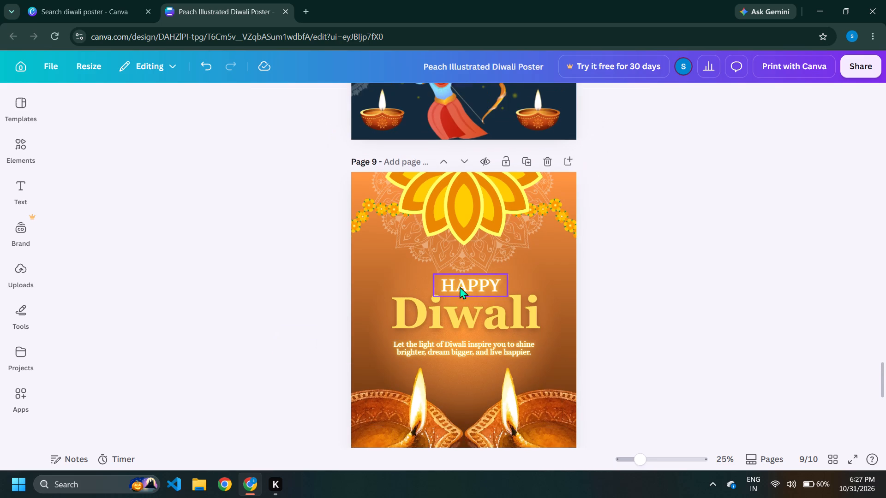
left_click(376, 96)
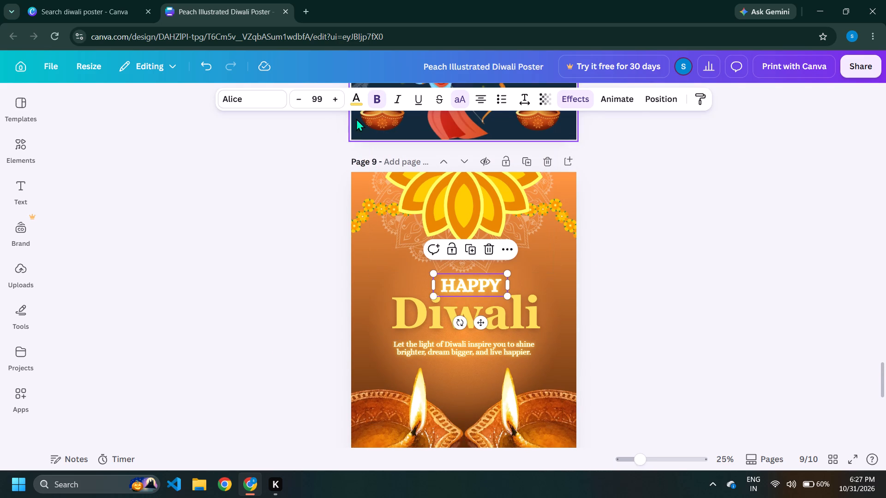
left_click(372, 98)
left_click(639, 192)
Change the font of page 10's Diwali message beneath the "DIWALI" heading to Georgia Pro.
scroll(457, 309, "down", 1)
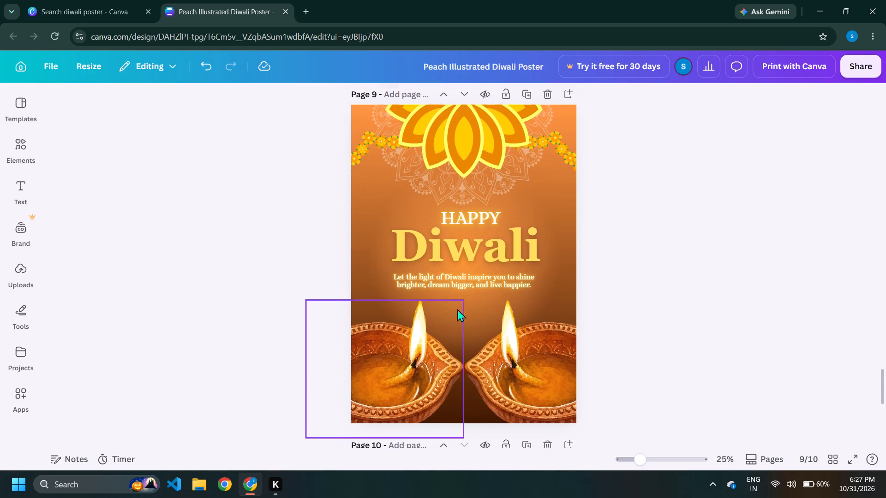
scroll(517, 286, "down", 1)
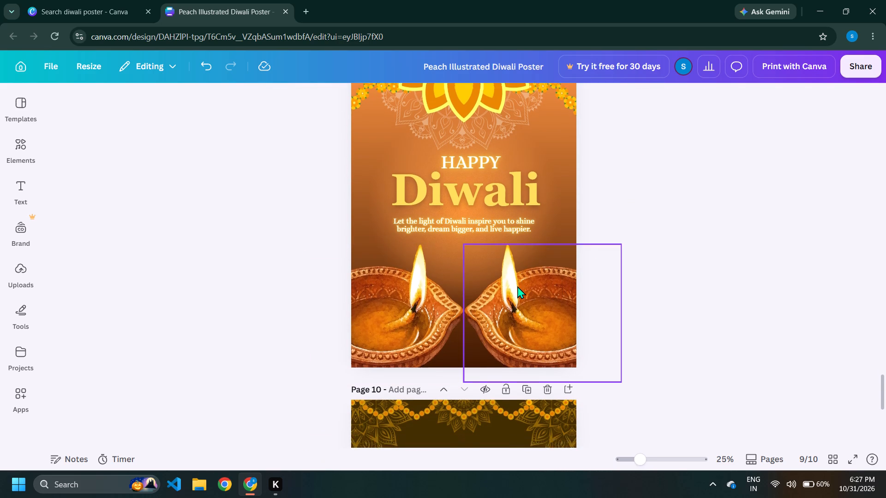
scroll(517, 286, "down", 3)
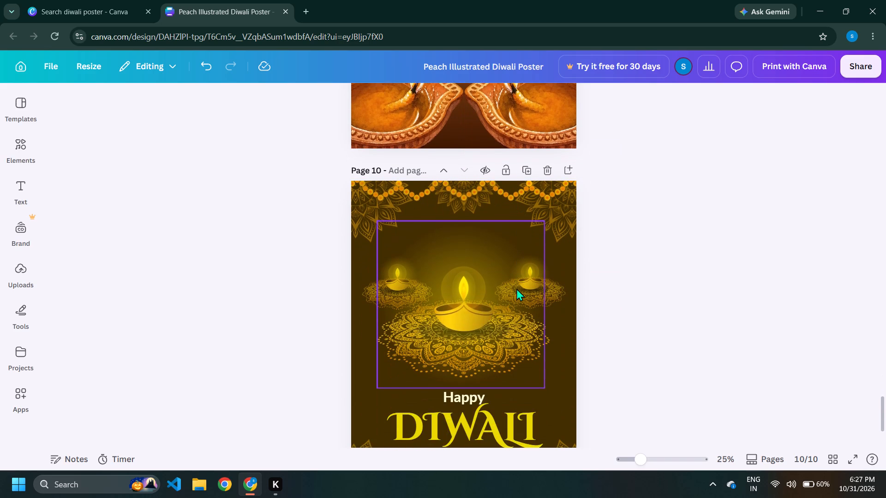
scroll(517, 290, "down", 2)
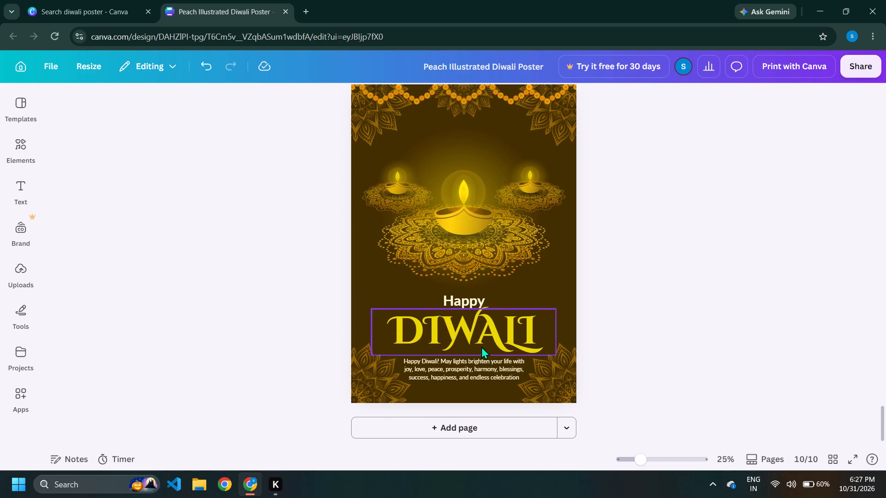
scroll(465, 316, "down", 1)
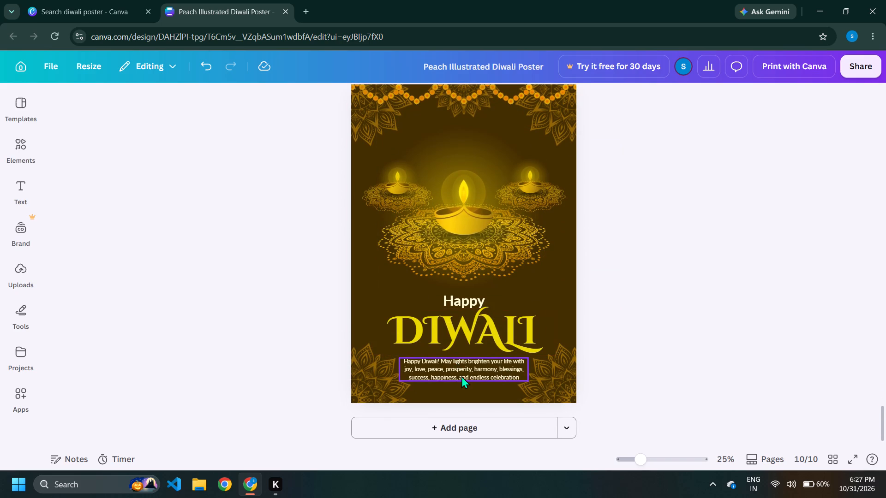
scroll(448, 306, "down", 3)
left_click(470, 364)
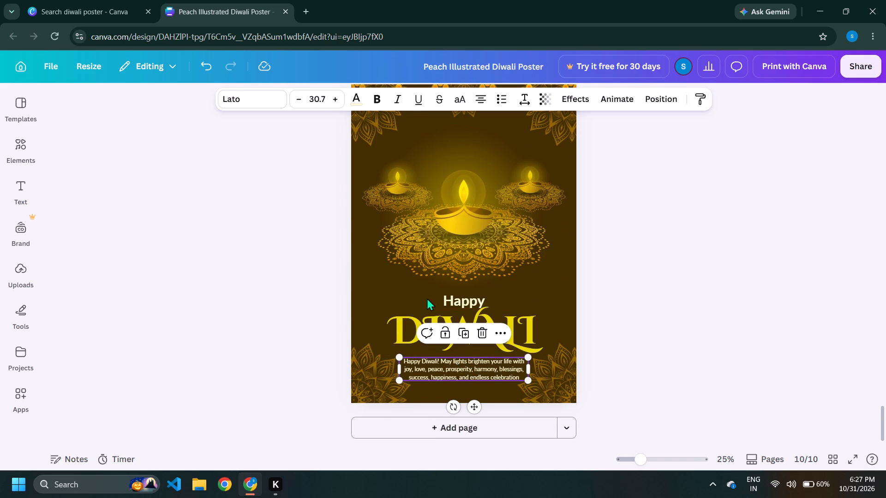
left_click(285, 93)
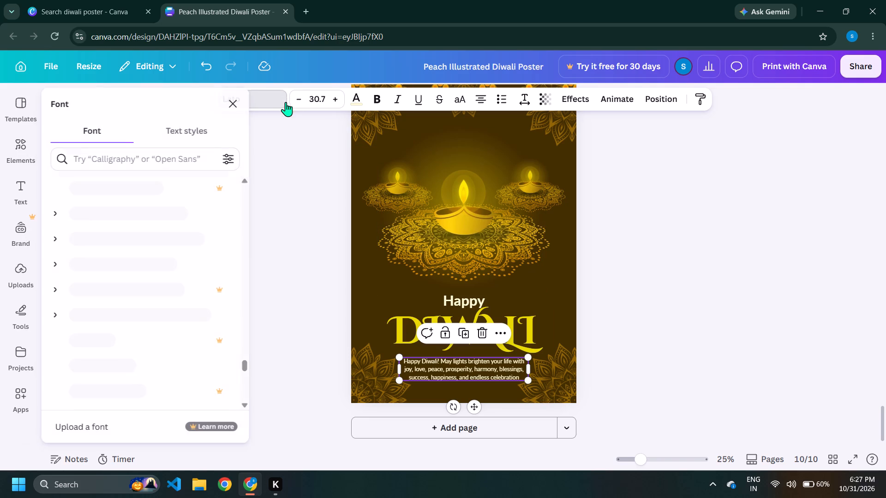
scroll(231, 257, "down", 1)
left_click_drag(90, 234, 84, 229)
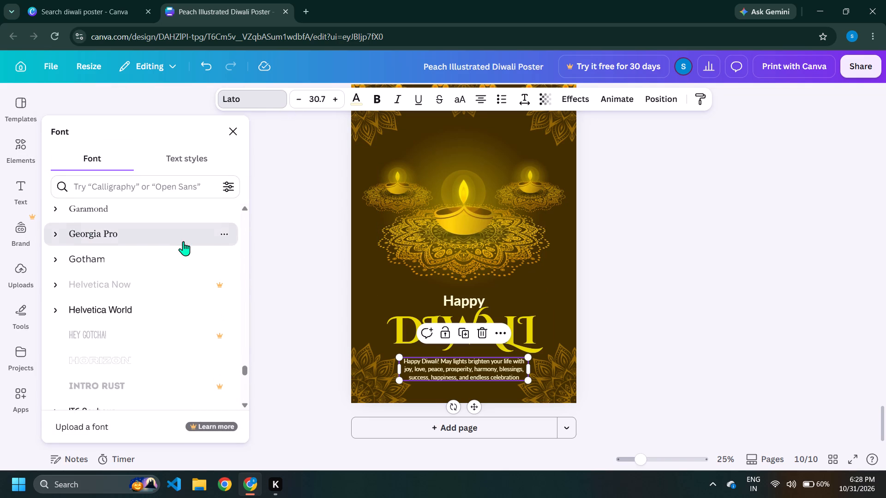
scroll(581, 364, "up", 3, "ctrl")
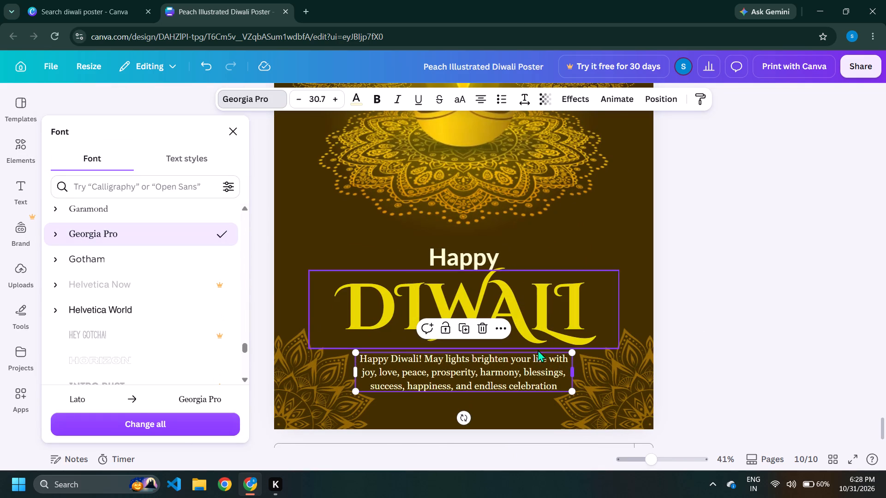
left_click(756, 236)
left_click(862, 194)
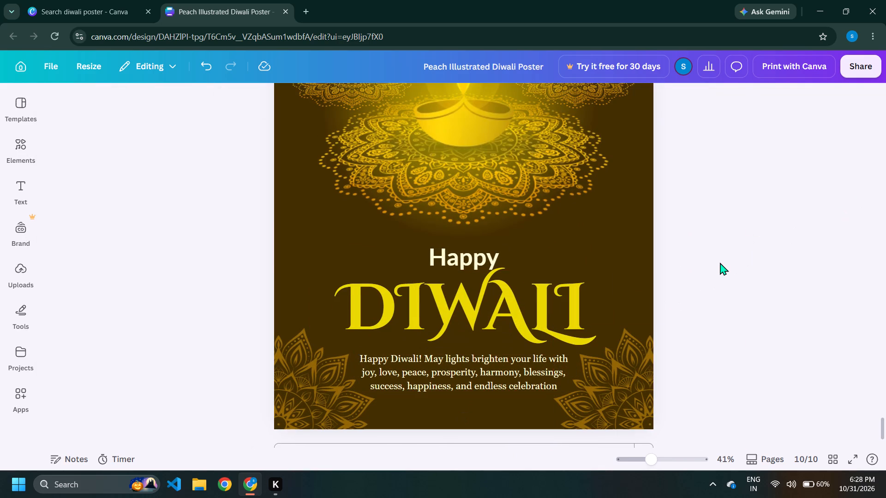
Select all of page 10's elements and apply the Fun page animation.
scroll(647, 261, "down", 2, "ctrl")
scroll(647, 261, "up", 2)
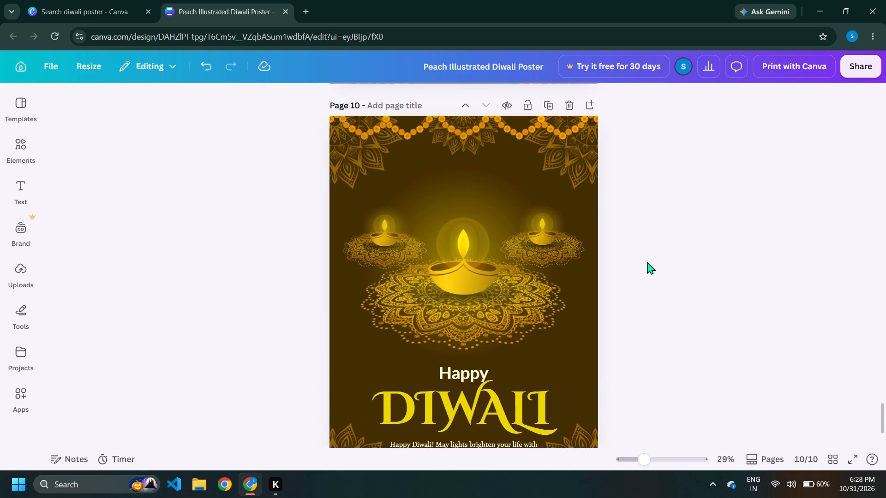
scroll(647, 263, "down", 1, "ctrl")
scroll(589, 255, "down", 2)
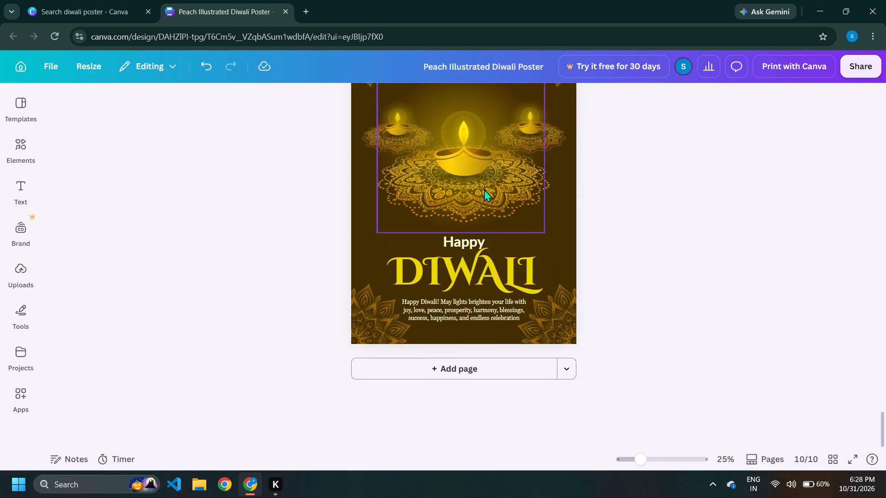
left_click(476, 148)
scroll(638, 232, "up", 1)
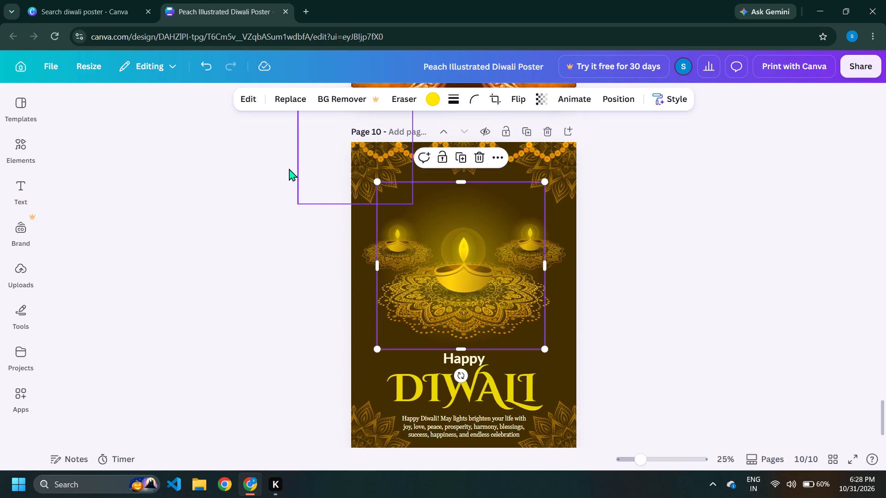
left_click_drag(289, 168, 635, 470)
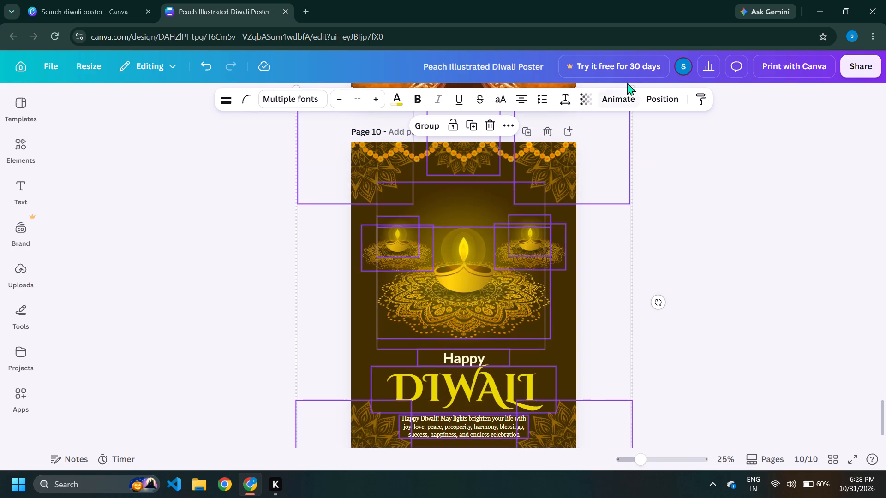
left_click(626, 100)
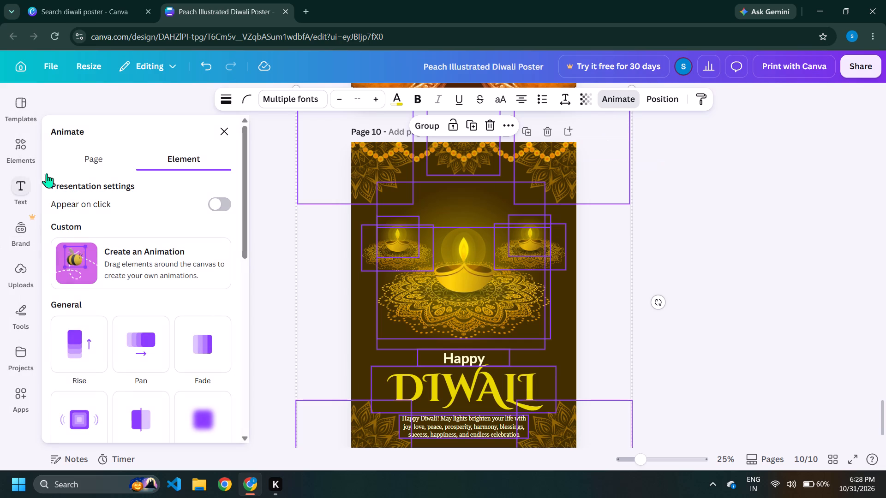
left_click(97, 161)
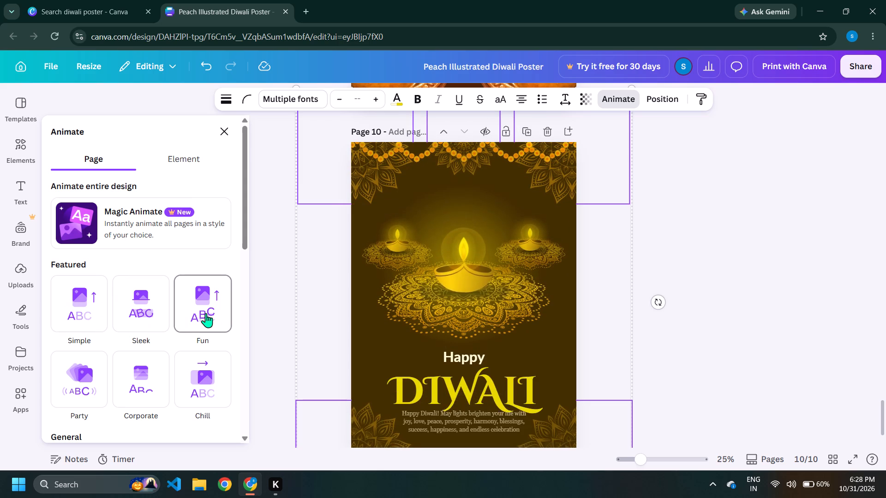
left_click(702, 260)
left_click(702, 260)
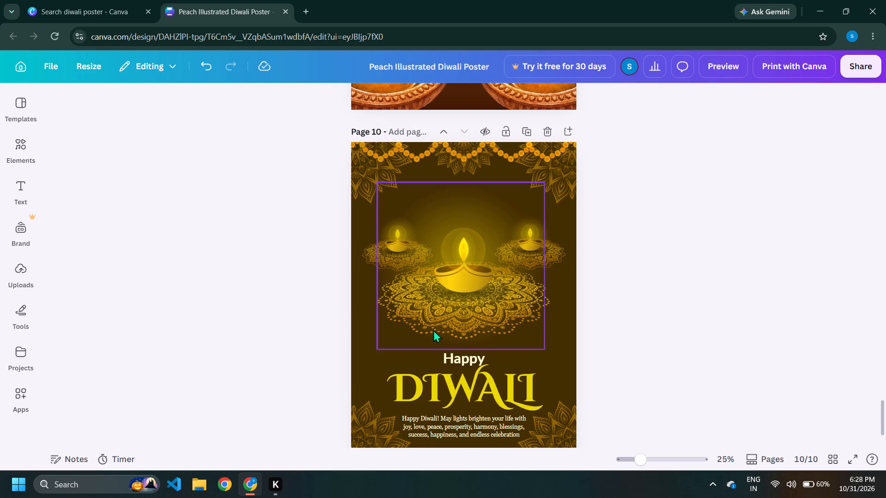
Apply the Tectonic animation to page 9's "HAPPY" and "Diwali" texts together with the glow behind them.
scroll(440, 320, "up", 2)
scroll(440, 320, "down", 3)
scroll(441, 320, "up", 3)
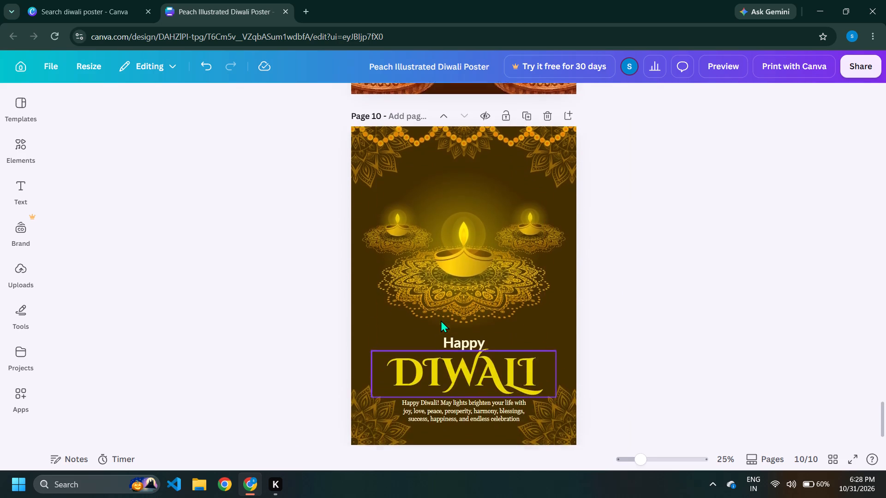
scroll(441, 320, "up", 4)
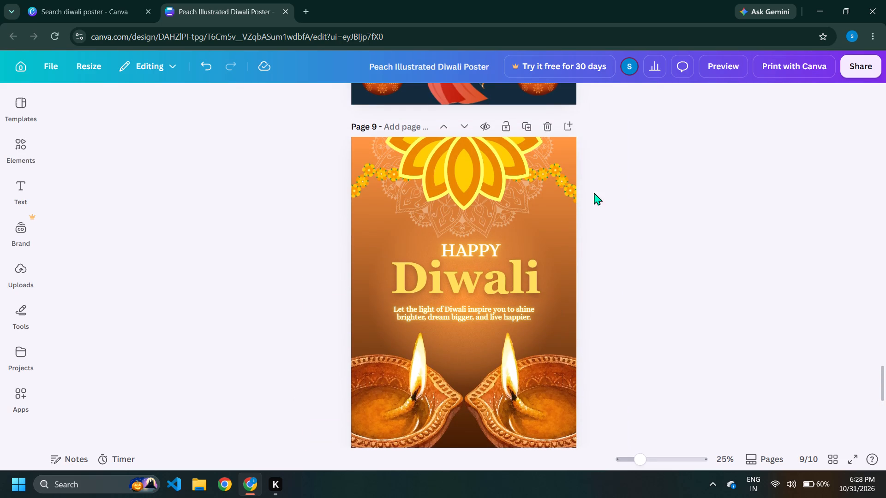
left_click(456, 177)
left_click(491, 285)
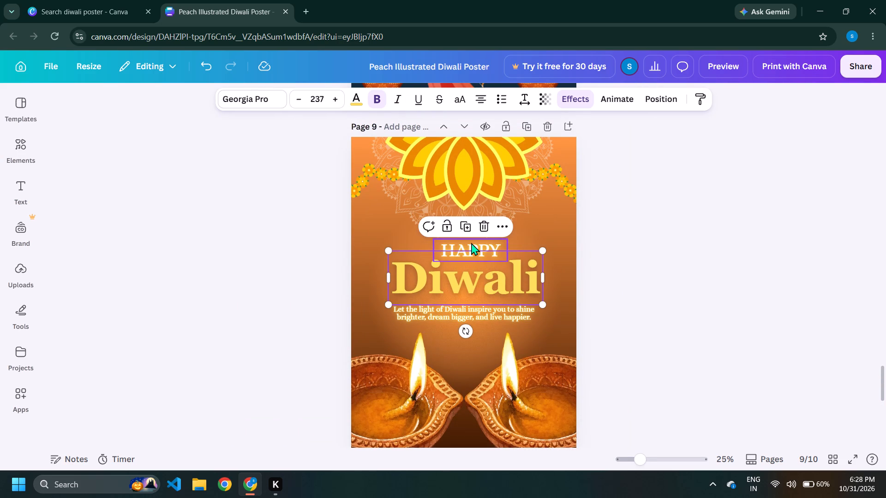
left_click(471, 248)
left_click(659, 257)
left_click_drag(311, 255, 478, 280)
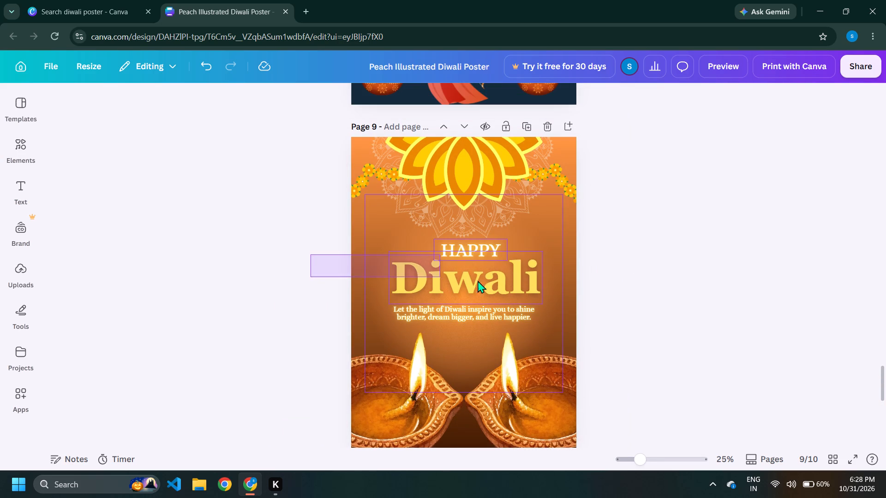
left_click_drag(478, 280, 587, 299)
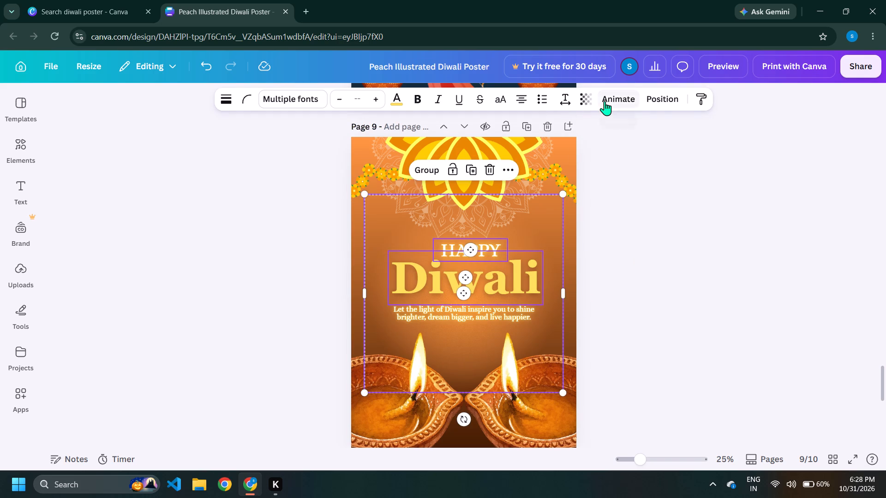
left_click(605, 101)
scroll(138, 350, "down", 2)
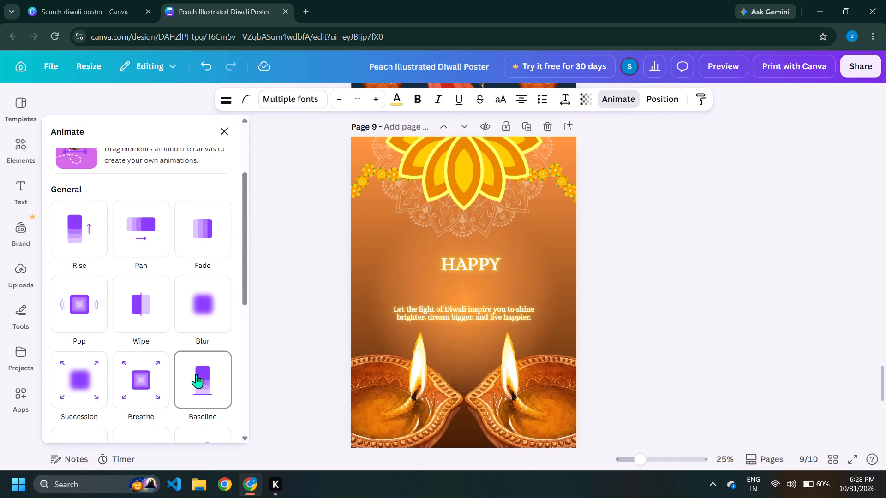
scroll(196, 374, "down", 2)
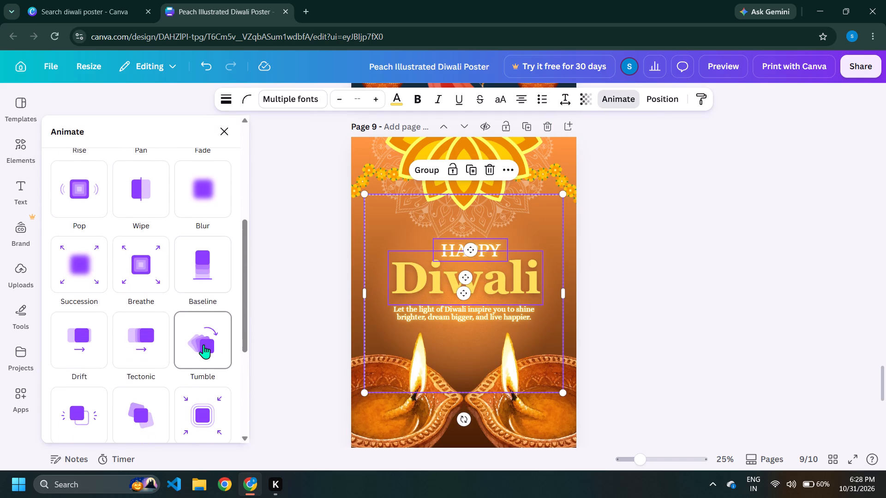
left_click(147, 332)
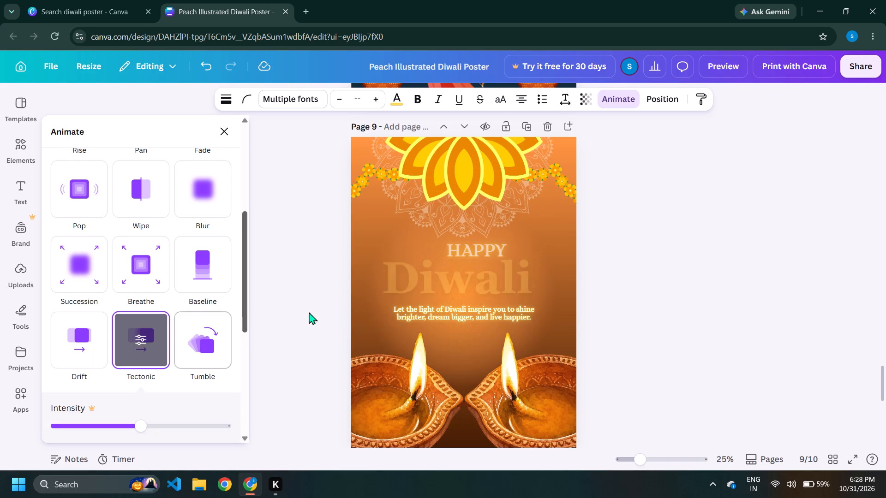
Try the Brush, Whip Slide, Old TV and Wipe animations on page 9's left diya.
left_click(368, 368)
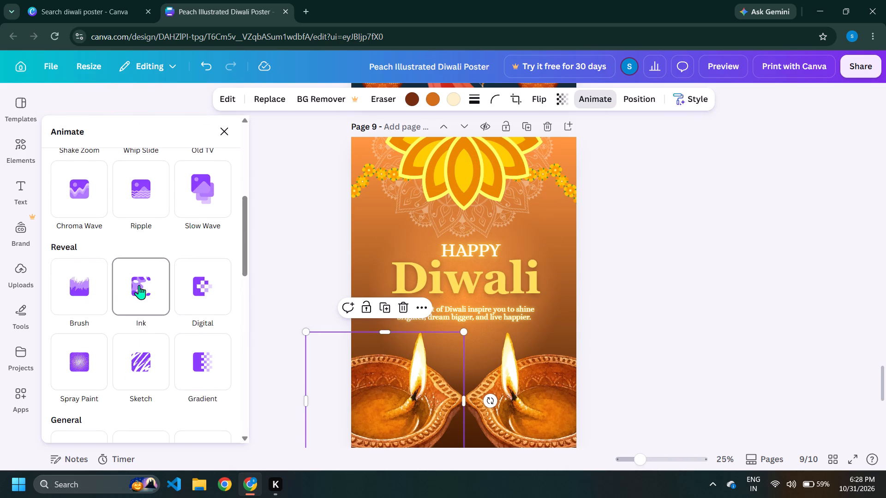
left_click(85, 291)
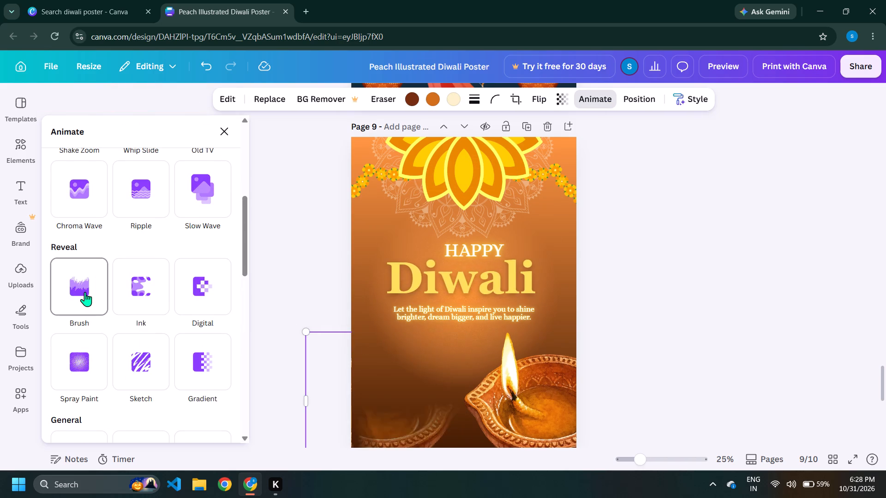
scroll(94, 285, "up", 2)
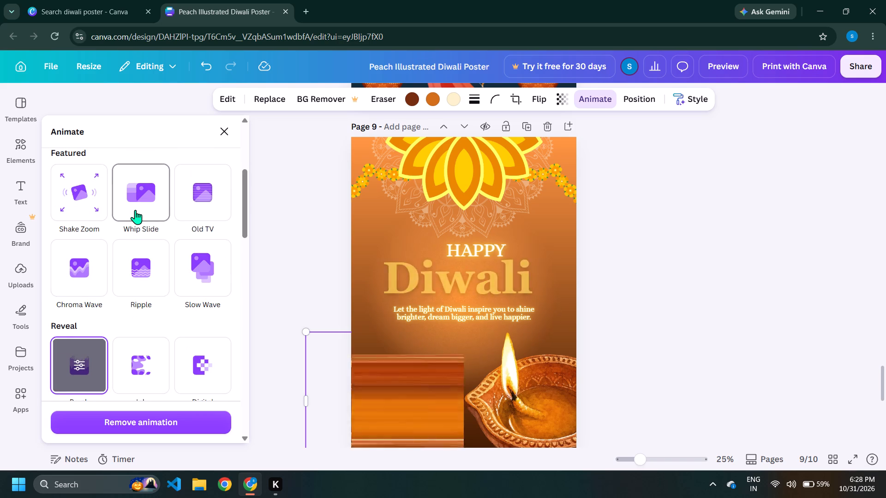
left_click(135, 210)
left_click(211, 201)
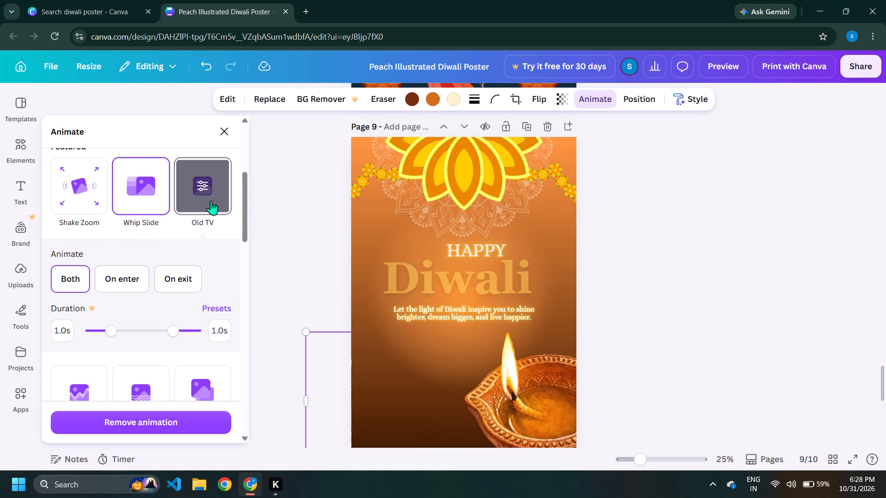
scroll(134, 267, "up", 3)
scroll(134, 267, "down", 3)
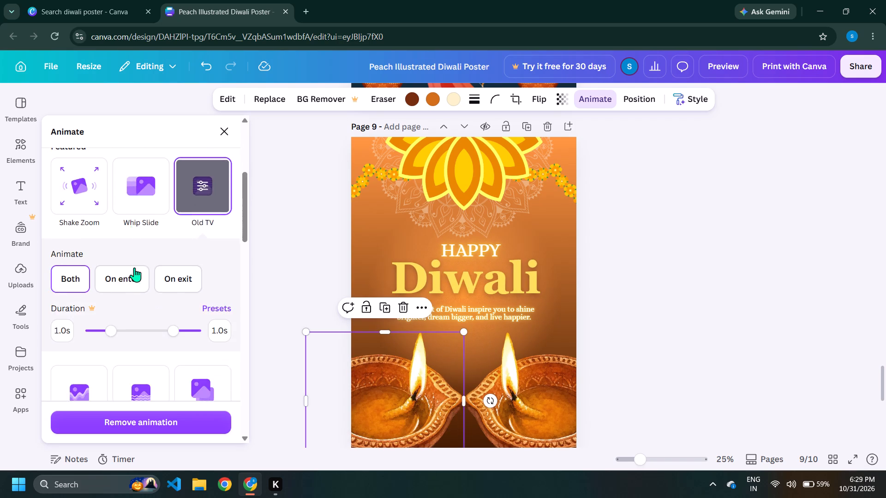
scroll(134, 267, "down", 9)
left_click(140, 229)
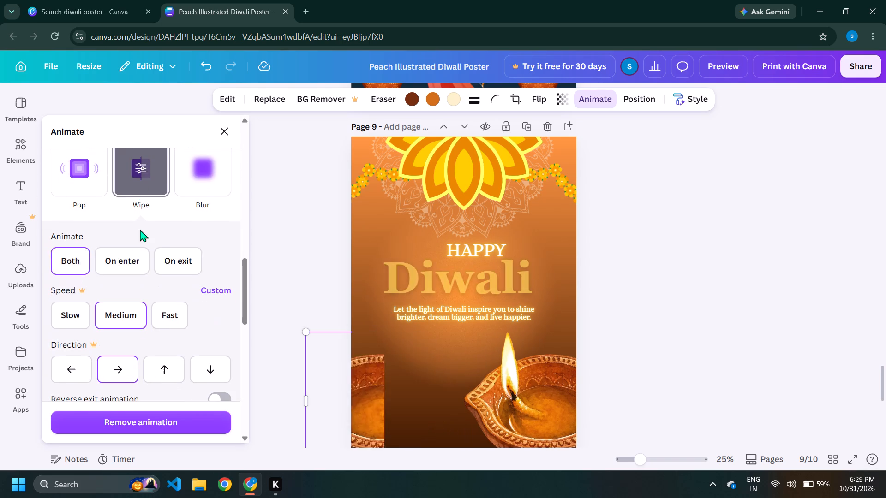
Apply the Pop animation to page 9's left diya and then to its right diya.
scroll(147, 256, "up", 1)
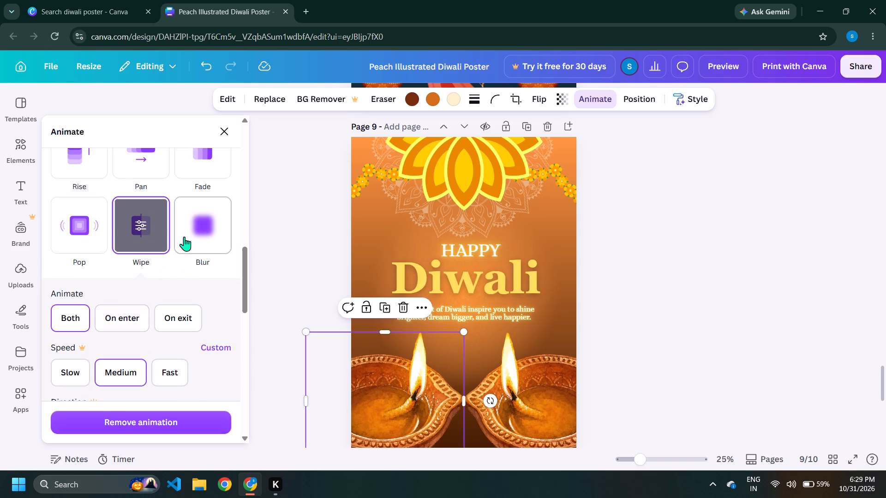
left_click(74, 239)
scroll(111, 251, "down", 1)
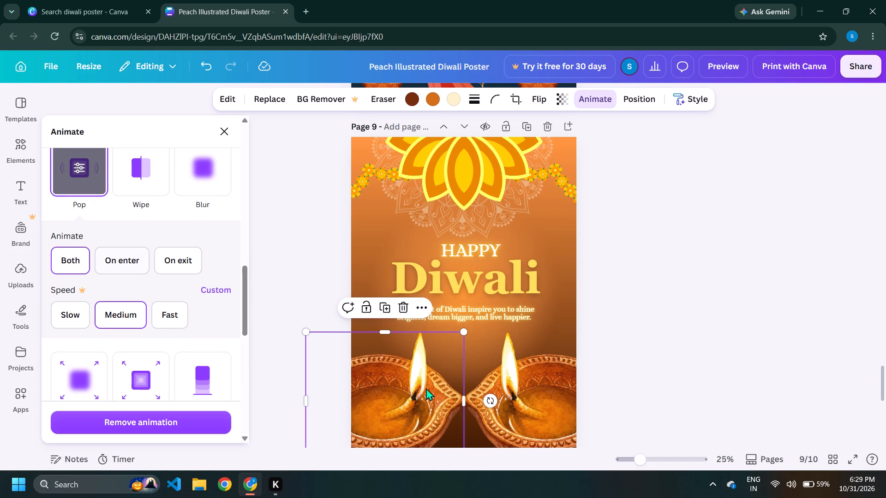
left_click(554, 388)
left_click(79, 185)
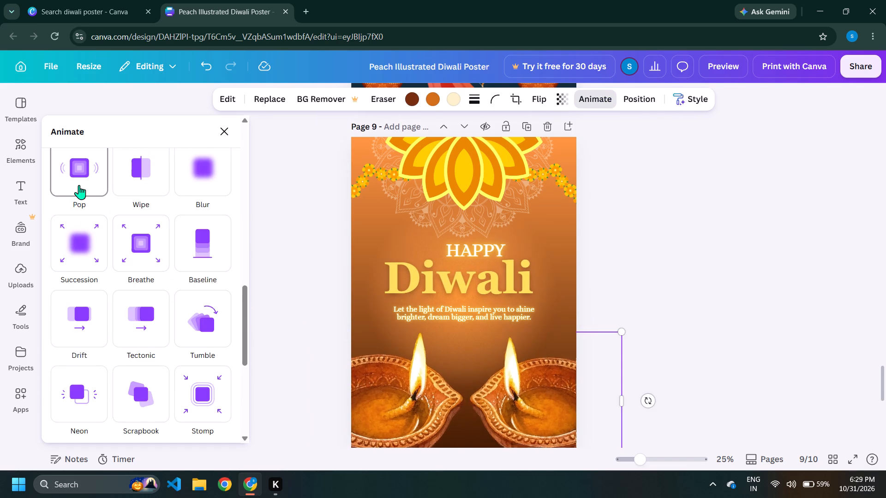
left_click(677, 200)
left_click(251, 242)
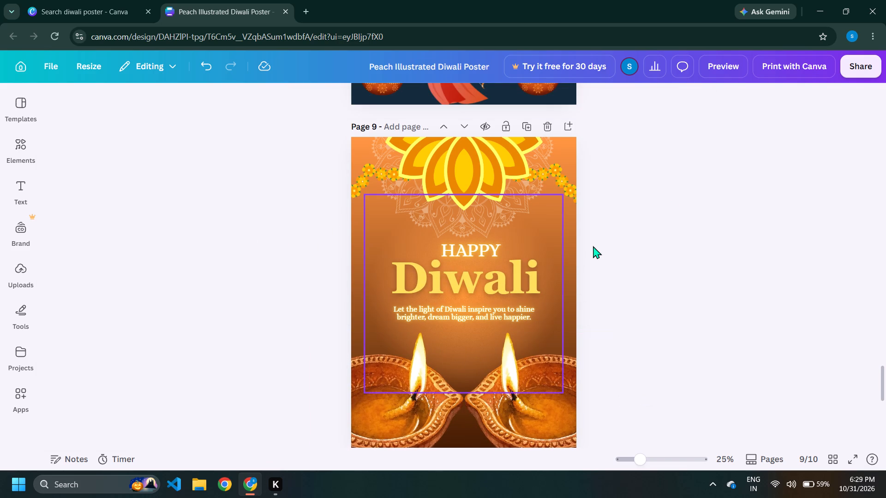
Apply the Stomp animation to the large yellow-orange flower at the top of page 9.
left_click(714, 232)
left_click(490, 178)
left_click(543, 106)
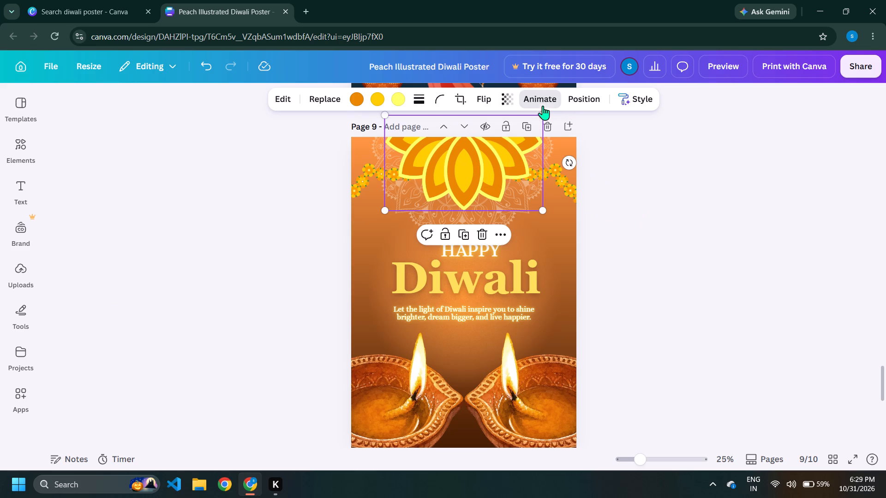
scroll(179, 287, "down", 2)
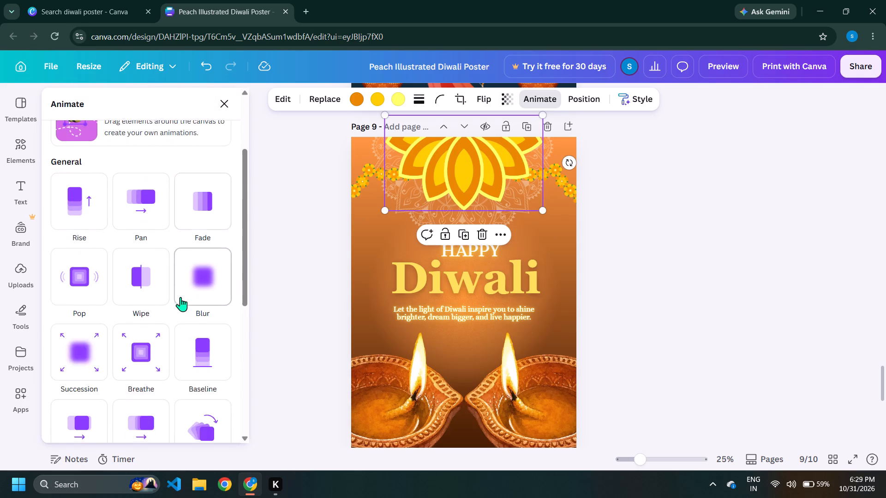
scroll(180, 297, "down", 6)
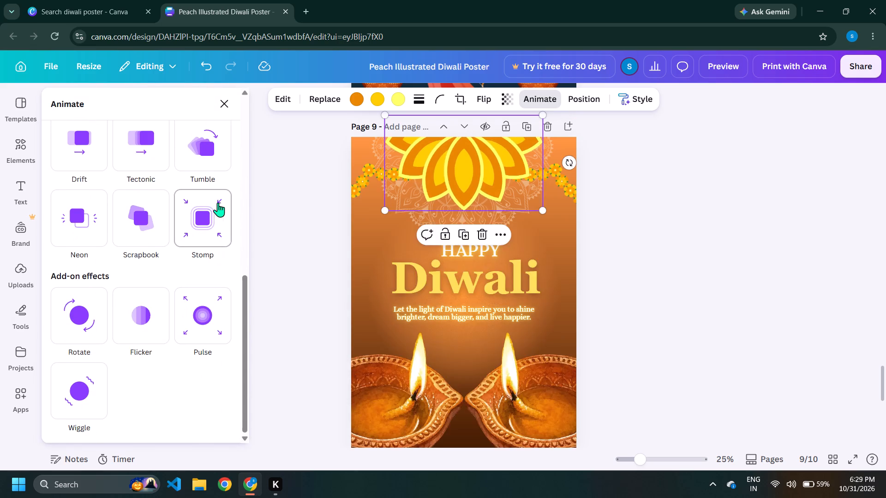
left_click(188, 221)
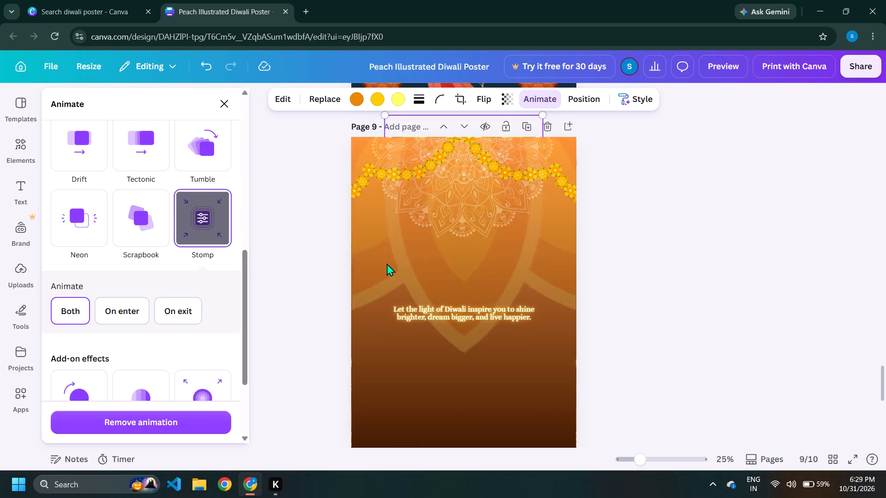
left_click(662, 225)
left_click(222, 257)
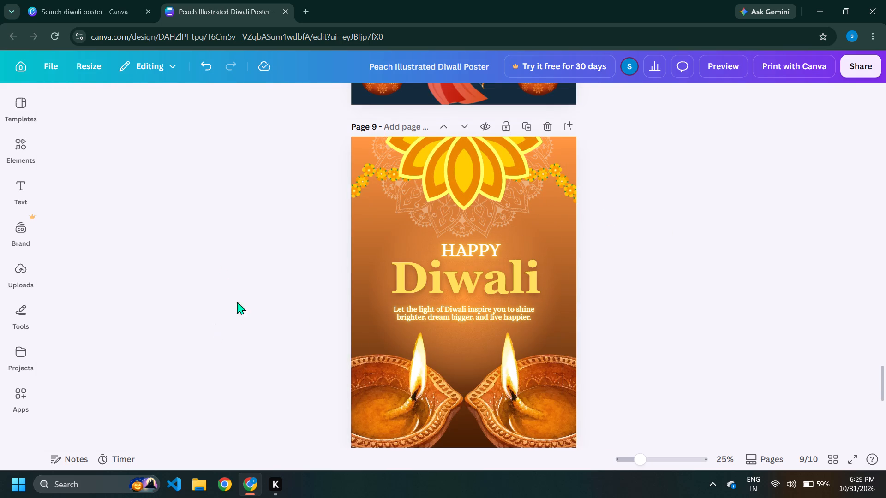
Enlarge the ten-headed Ravana graphic on page 8 slightly and recentre it above the "Happy Dussehra" text.
scroll(396, 302, "down", 4)
scroll(465, 300, "down", 3)
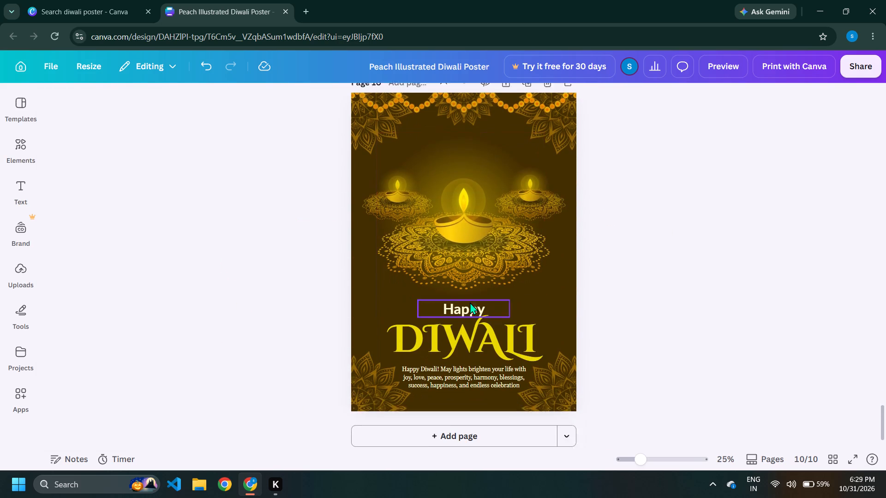
scroll(388, 412, "up", 4)
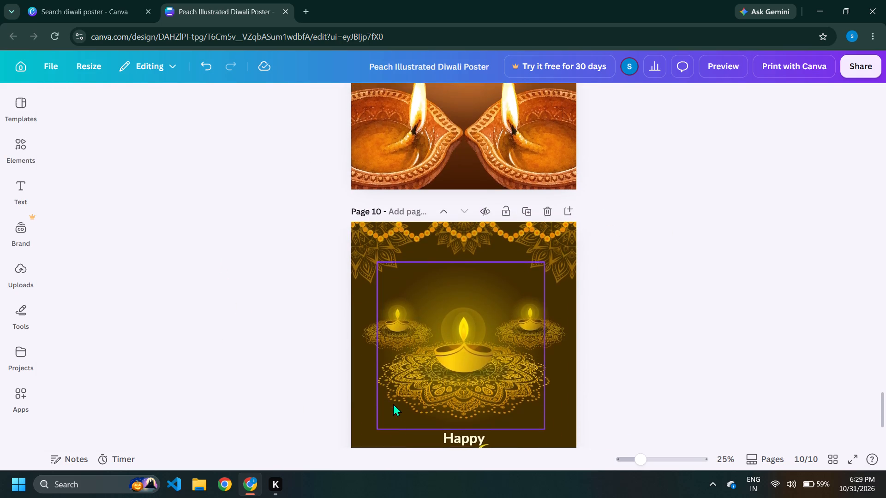
scroll(393, 403, "up", 3)
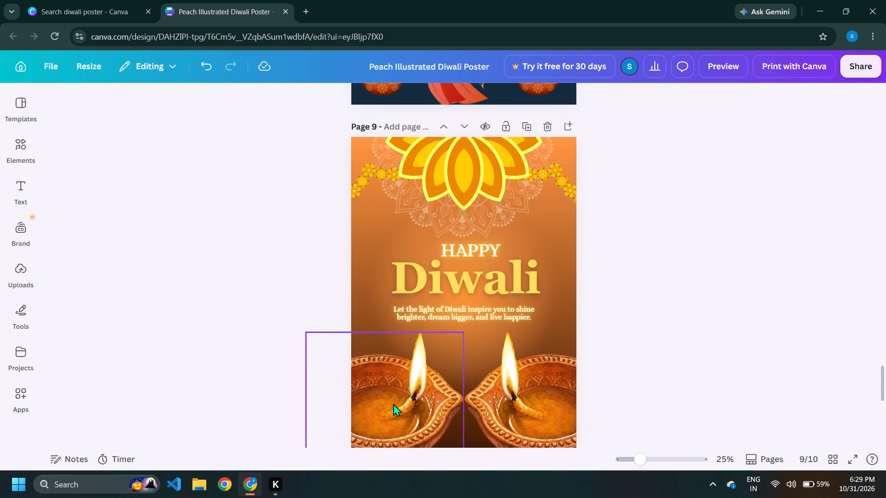
scroll(393, 403, "up", 5)
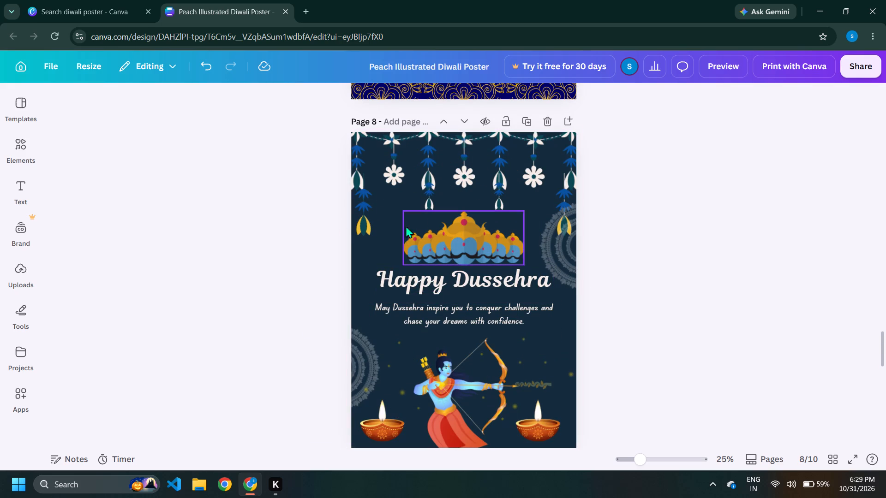
left_click(477, 234)
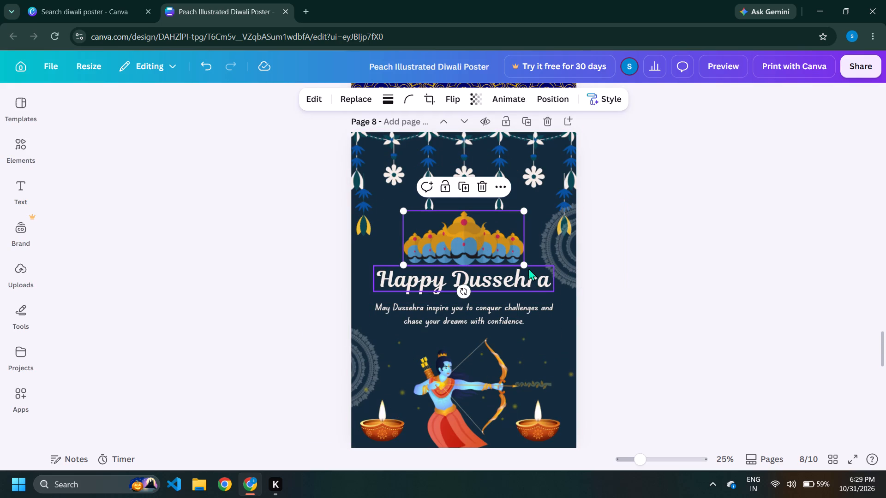
left_click_drag(527, 267, 543, 269)
left_click_drag(469, 244, 458, 237)
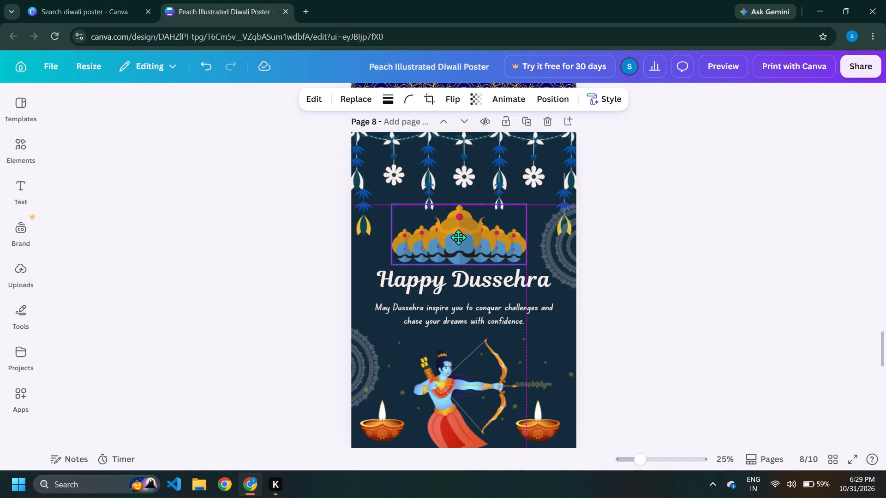
left_click_drag(458, 237, 461, 235)
left_click(679, 246)
Select all of page 8's elements and apply the Pop animation to them.
left_click_drag(276, 134, 619, 446)
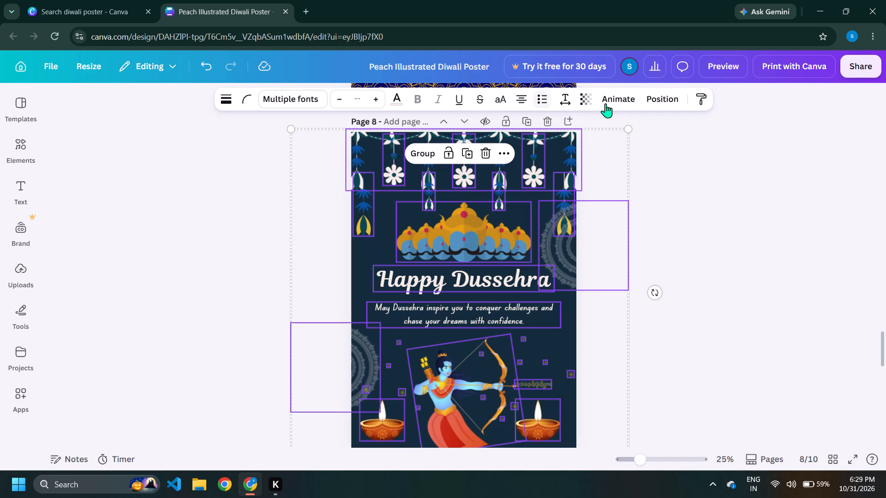
left_click(616, 103)
scroll(207, 305, "down", 3)
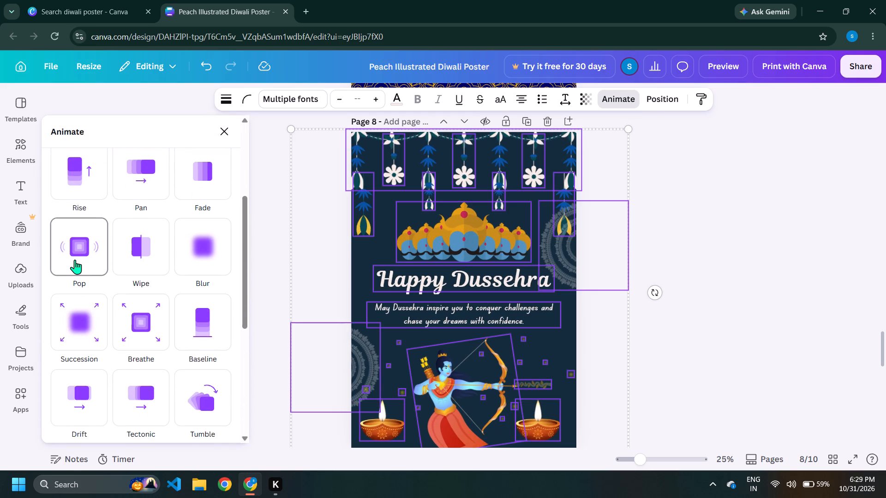
left_click(742, 301)
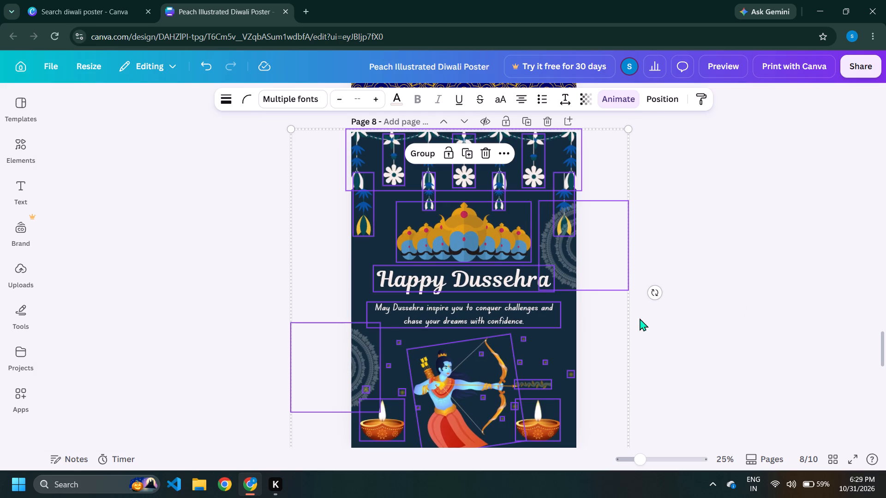
left_click(728, 308)
Go to page 7, search the elements for "diwali" and browse the full set of graphics.
scroll(510, 363, "up", 2)
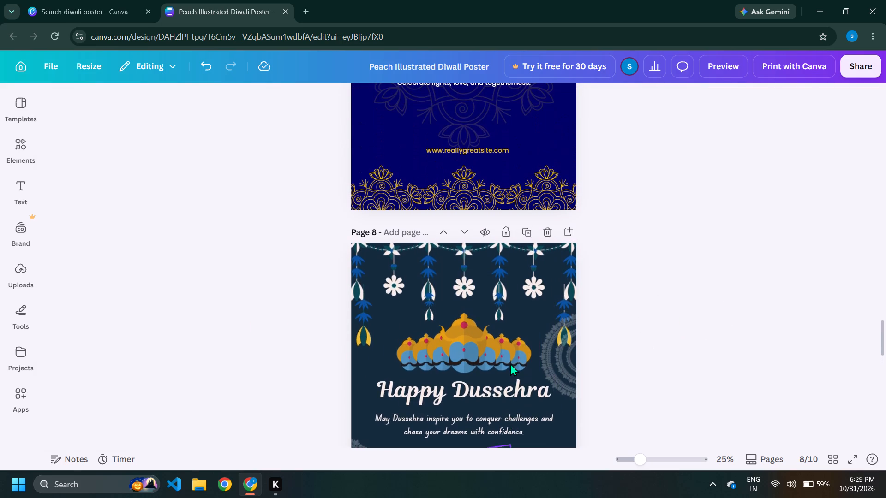
scroll(510, 363, "up", 4)
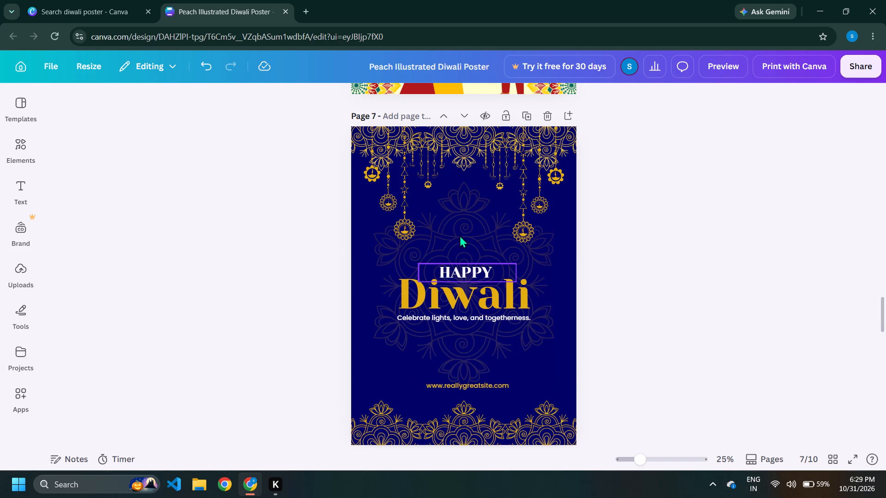
left_click(21, 150)
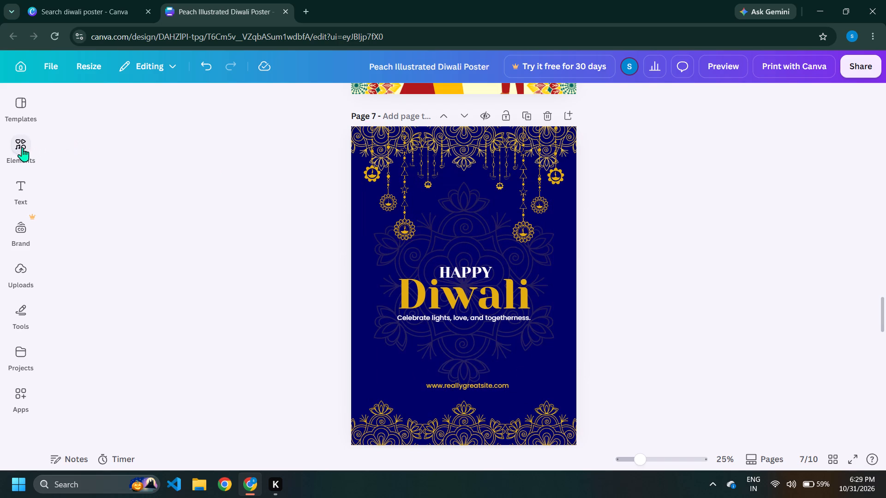
left_click(150, 115)
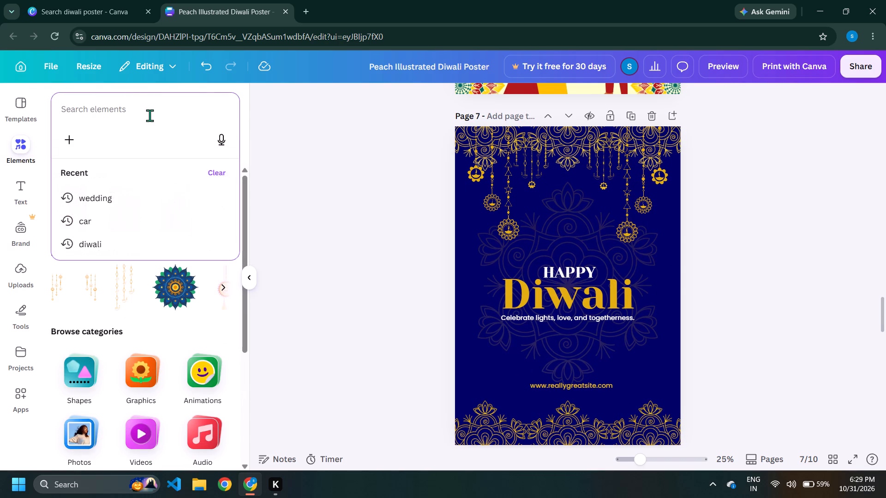
type("diwali")
key("space")
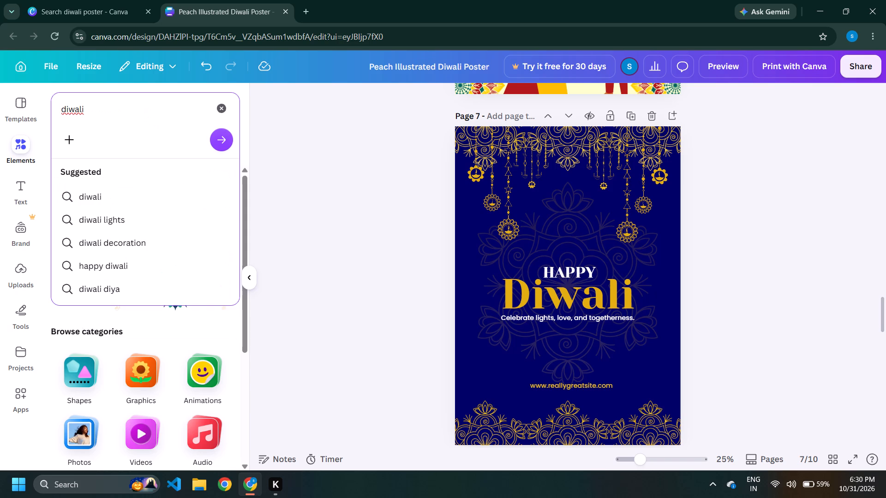
key("Return")
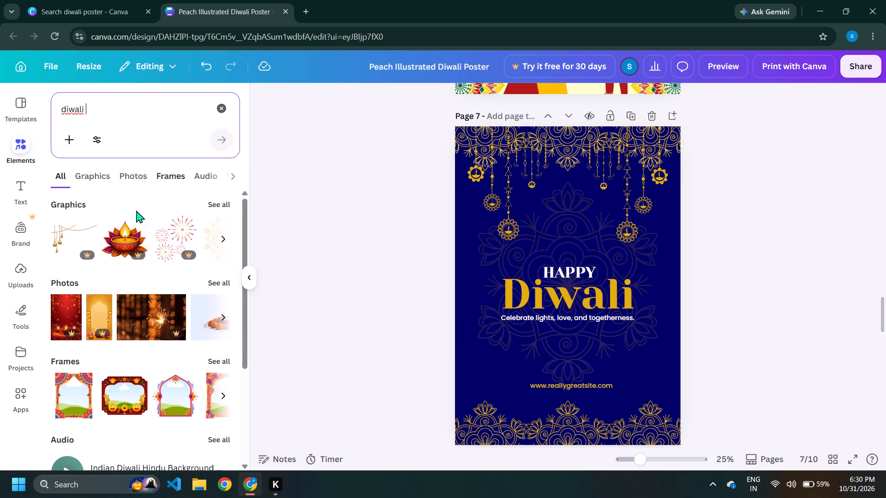
left_click(221, 202)
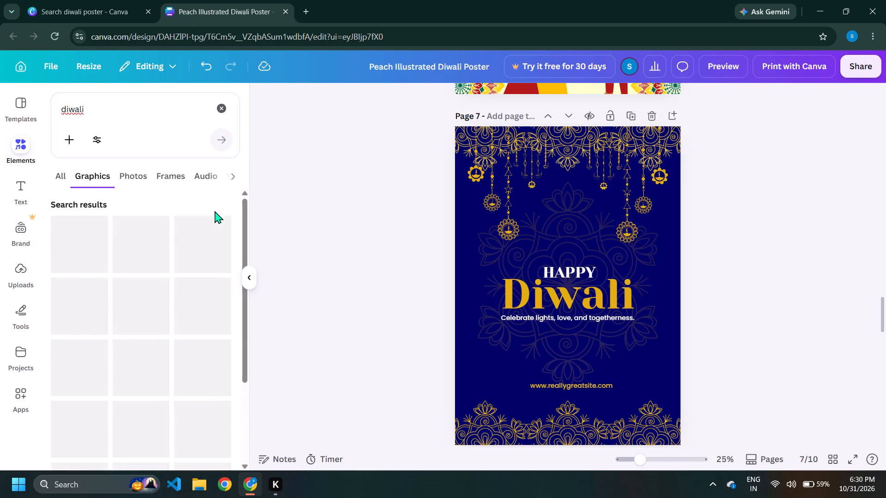
scroll(178, 275, "down", 3)
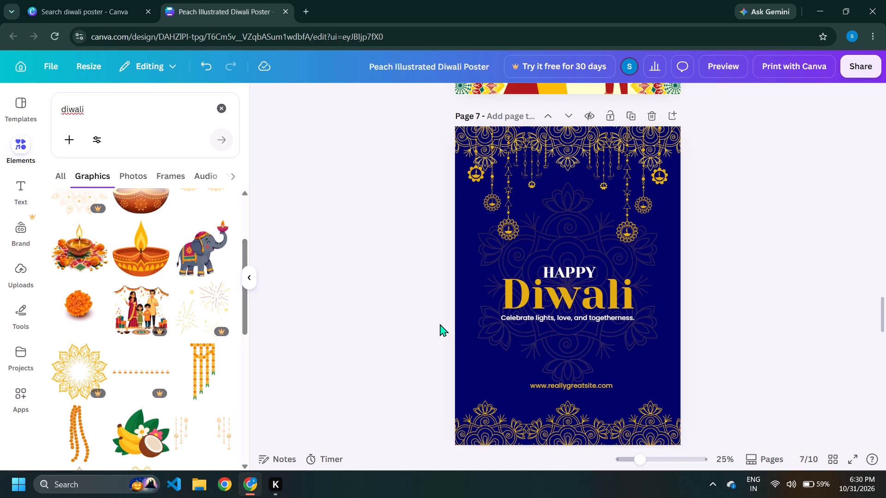
Try the Background effect on page 7's "HAPPY" text, remove it, and apply the 70s effect instead.
left_click(587, 264)
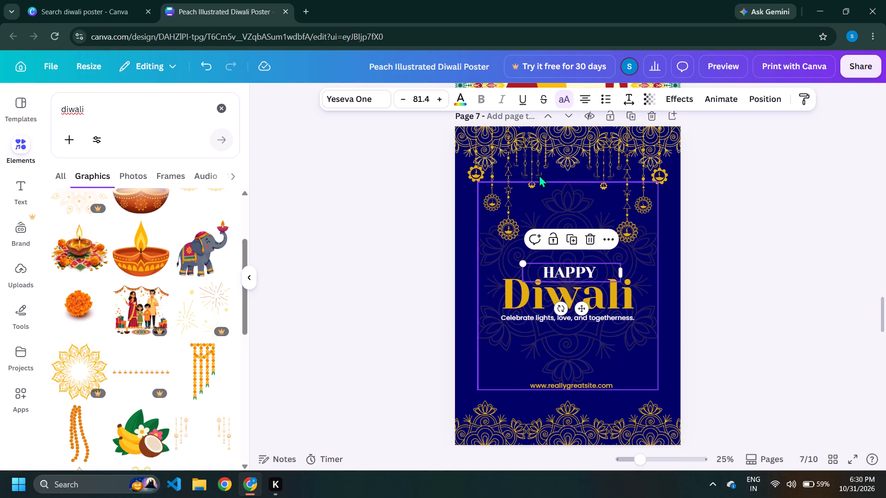
left_click(680, 98)
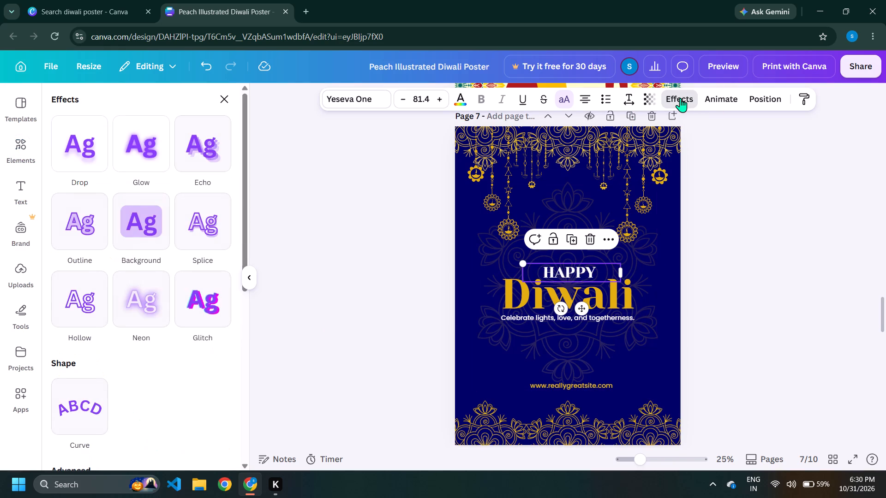
scroll(189, 273, "down", 1)
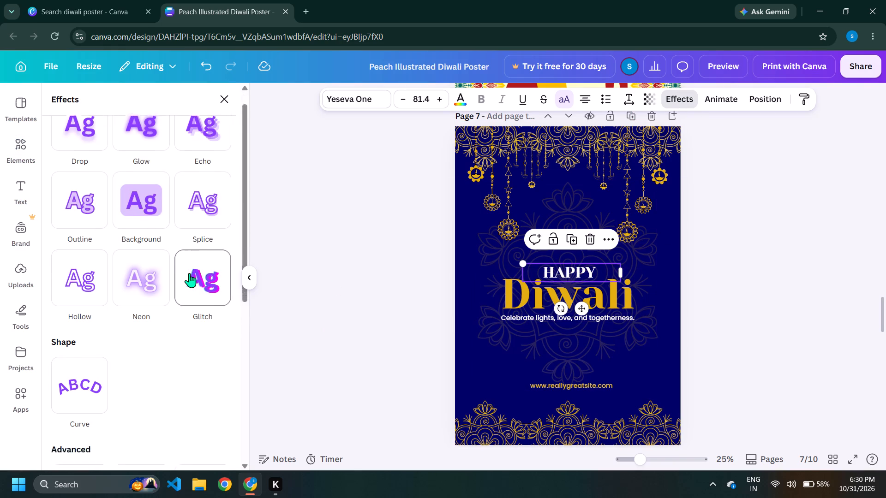
scroll(189, 273, "up", 1)
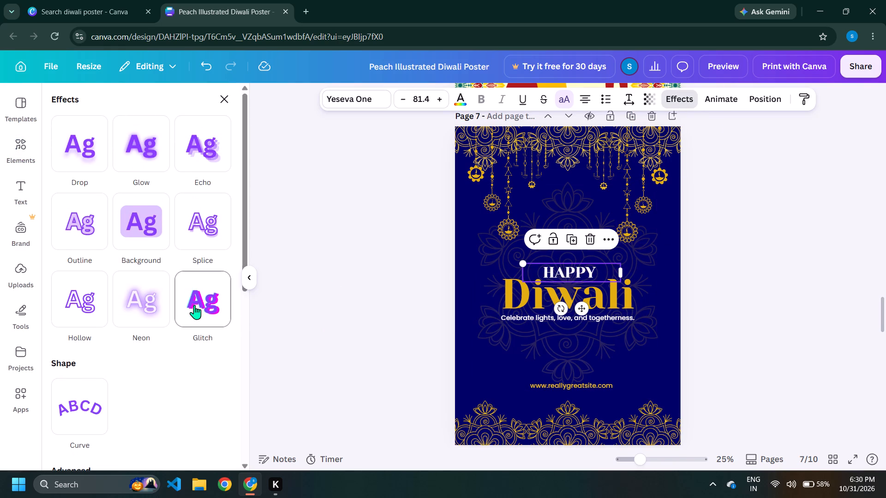
left_click(143, 230)
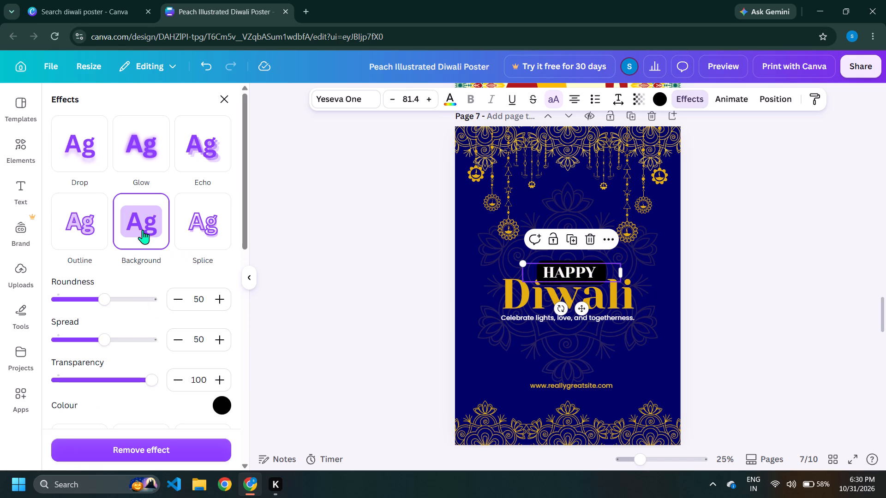
left_click(143, 229)
scroll(175, 358, "down", 4)
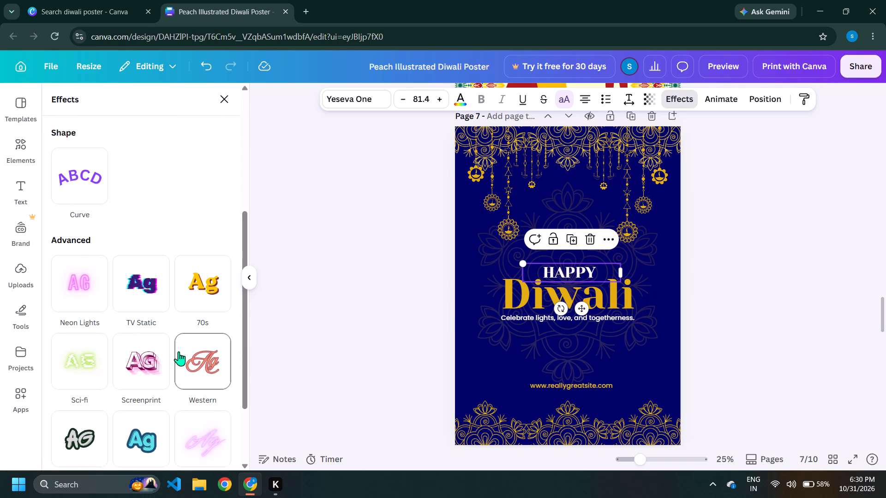
left_click(201, 300)
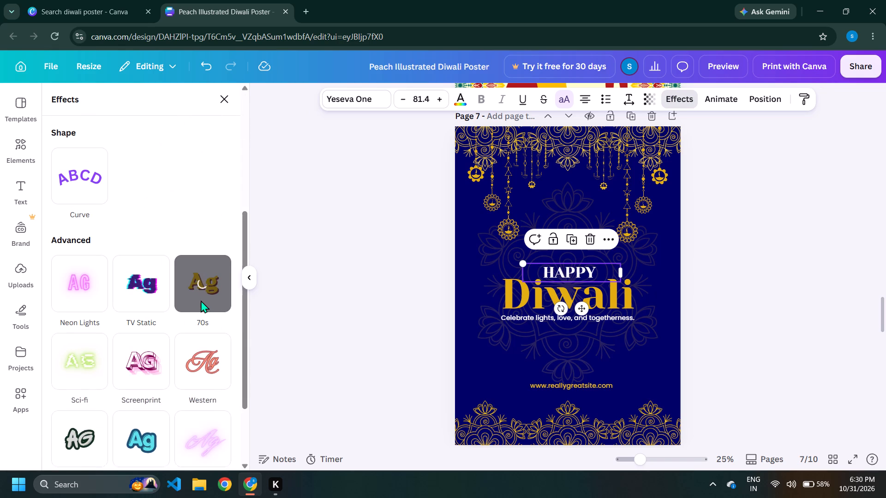
left_click(380, 254)
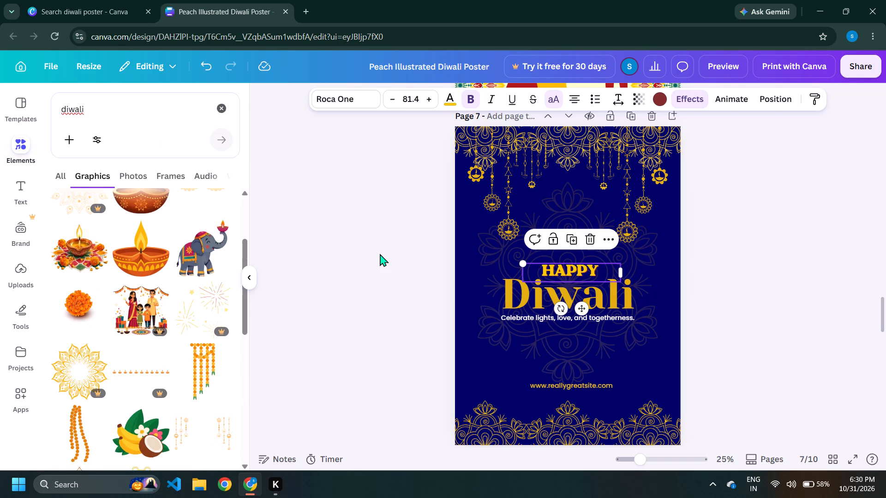
left_click(380, 254)
Apply the 70s effect to page 7's large "Diwali" text.
left_click(580, 306)
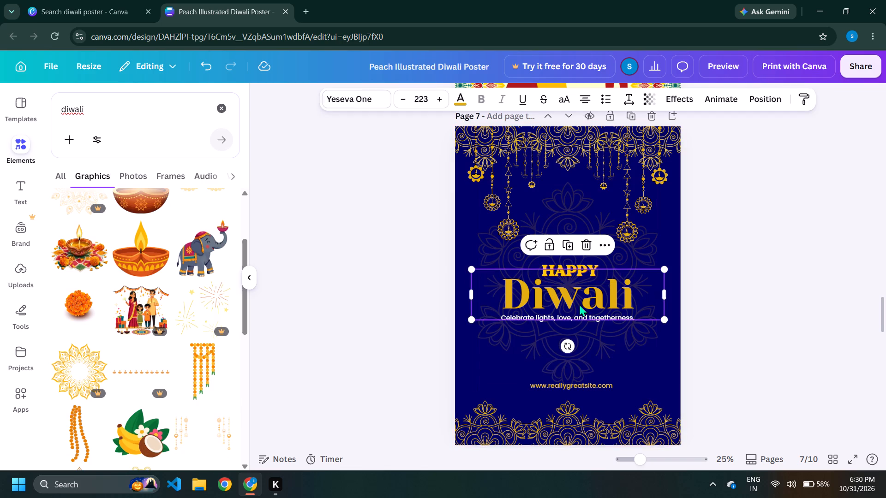
left_click(679, 100)
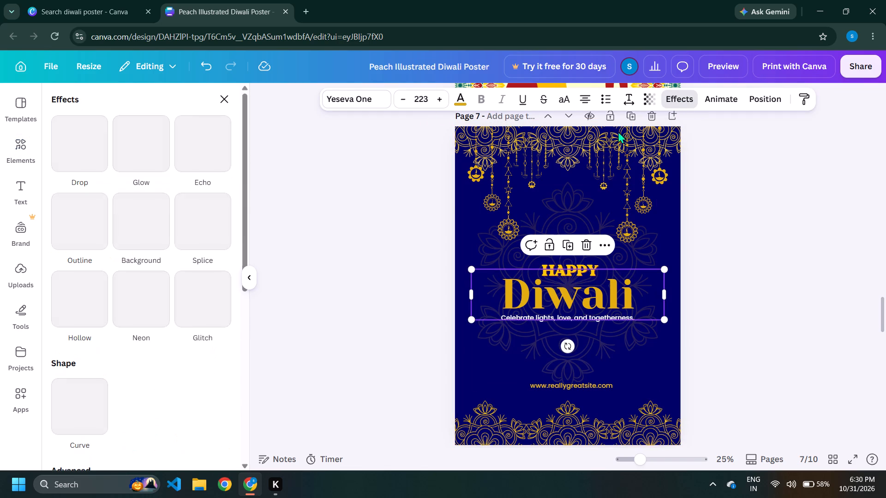
scroll(190, 320, "down", 4)
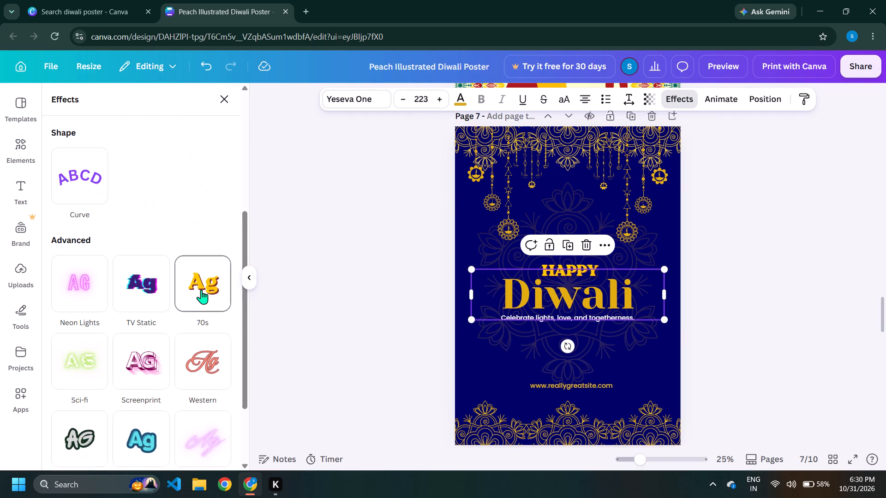
left_click(201, 290)
left_click(201, 290)
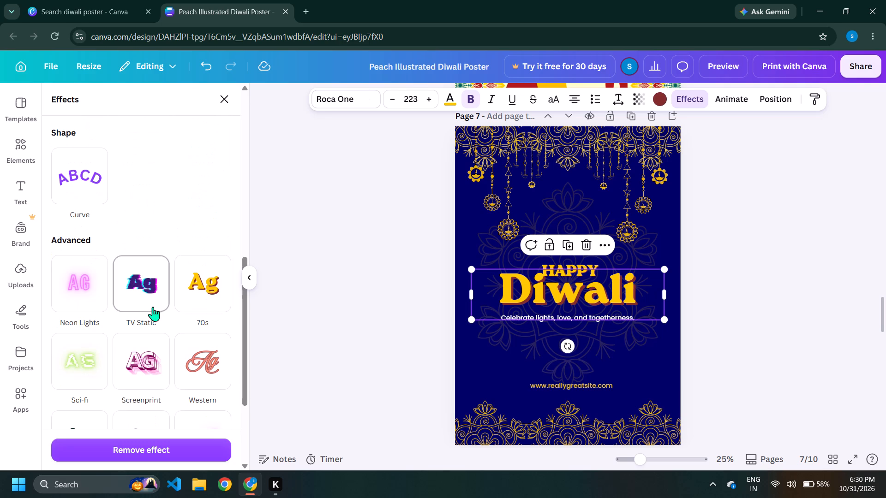
left_click(311, 285)
left_click(350, 278)
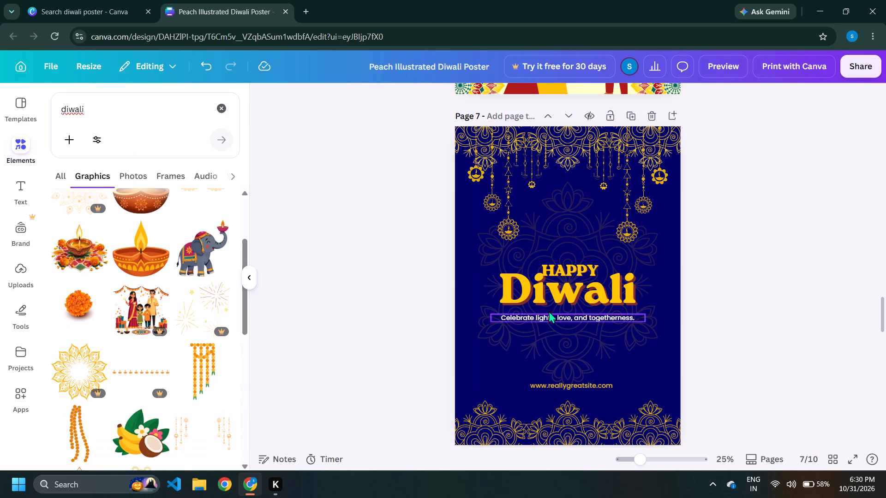
Apply the Burst animation to page 7's "HAPPY" text and to its large "Diwali" text.
left_click(563, 273)
left_click(564, 271)
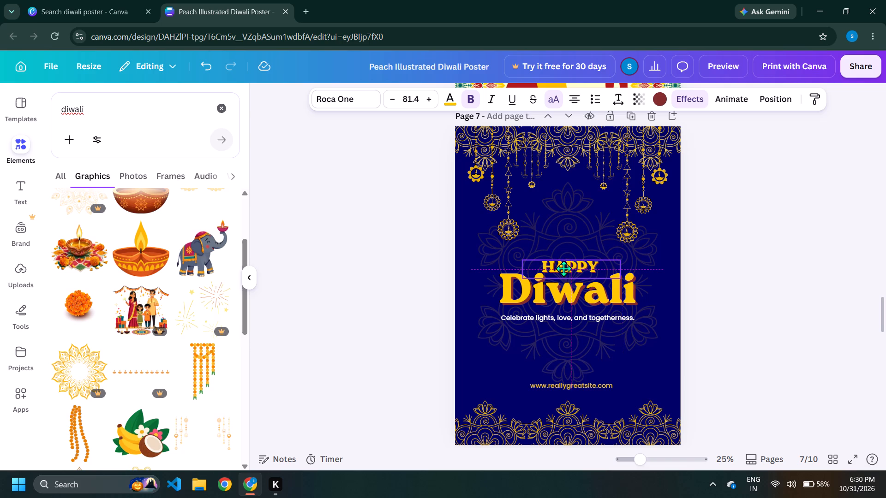
left_click(718, 102)
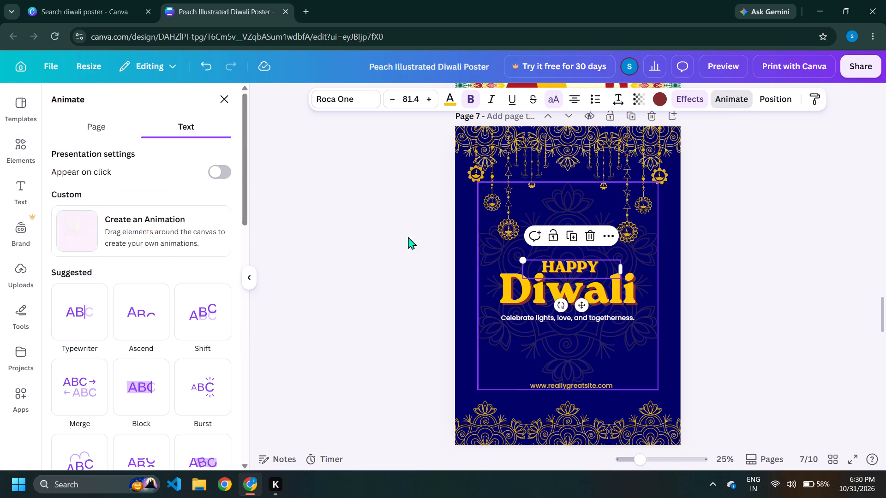
scroll(100, 289, "down", 2)
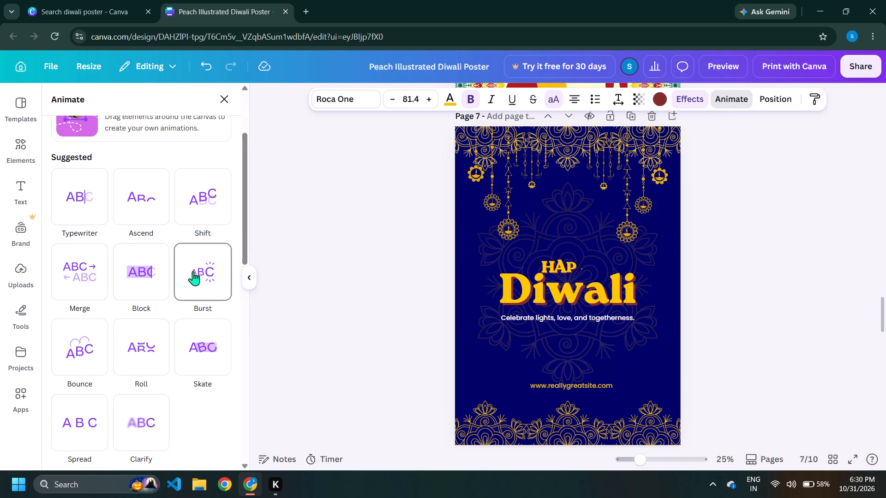
left_click(193, 271)
left_click(526, 292)
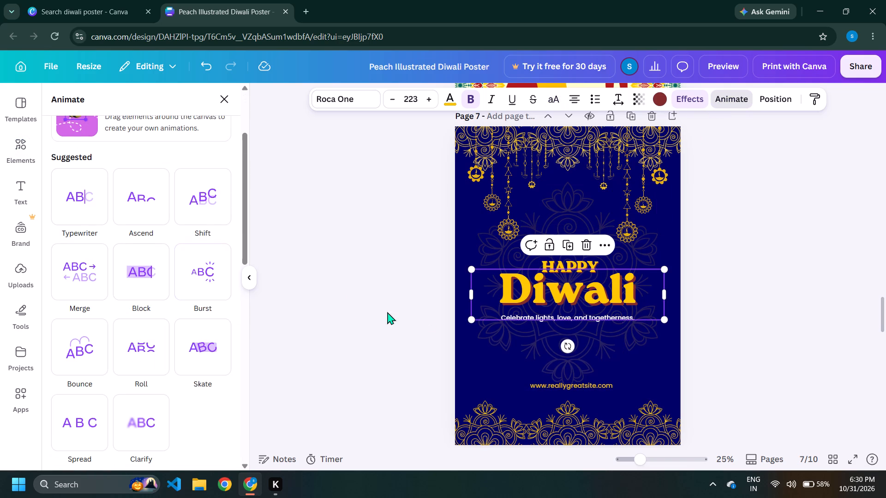
left_click(192, 280)
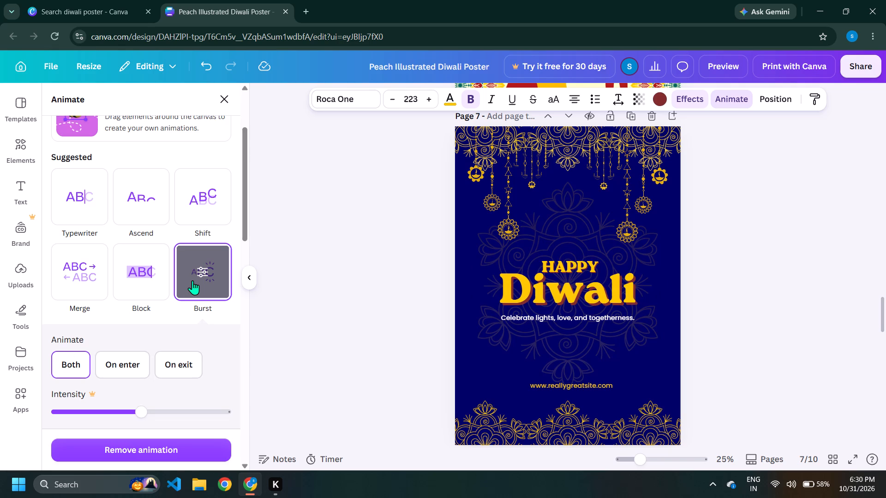
Try the Skate, Roll and Bounce animations on page 7's "Celebrate lights, love, and togetherness." line, and settle on Breathe.
left_click(519, 316)
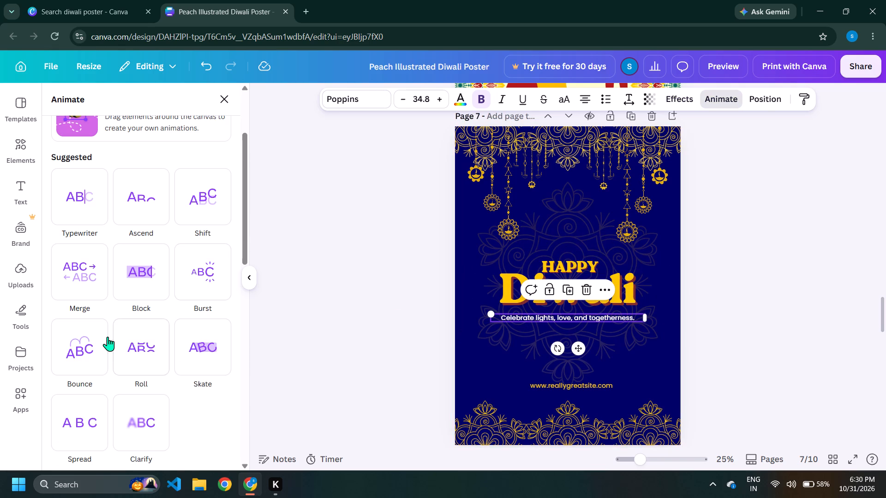
scroll(156, 323, "down", 1)
left_click(222, 294)
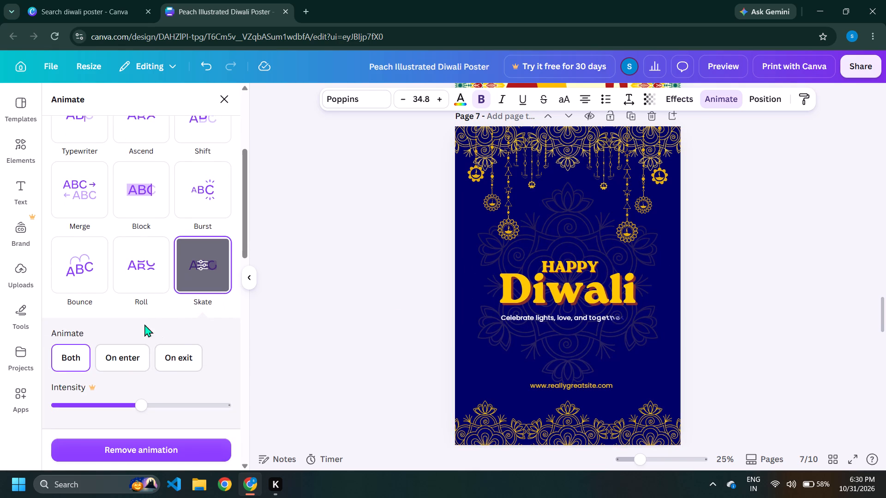
left_click(132, 287)
left_click(71, 254)
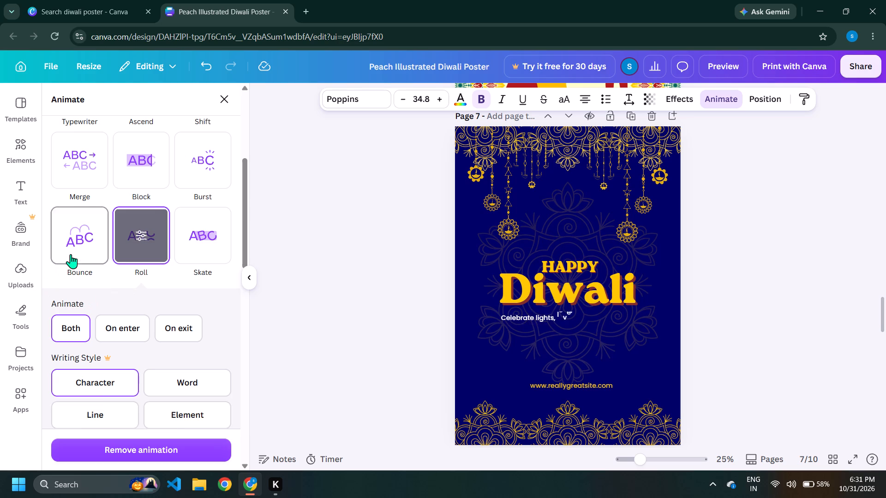
scroll(76, 256, "down", 3)
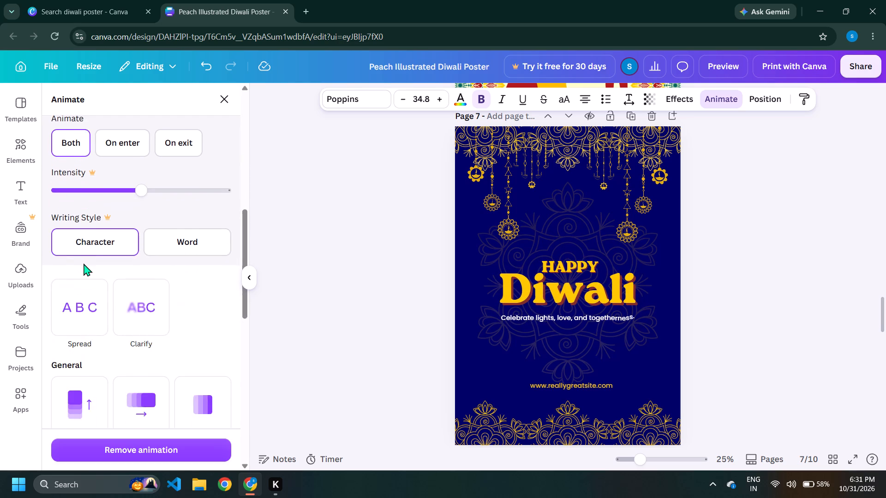
scroll(84, 265, "down", 4)
left_click(150, 332)
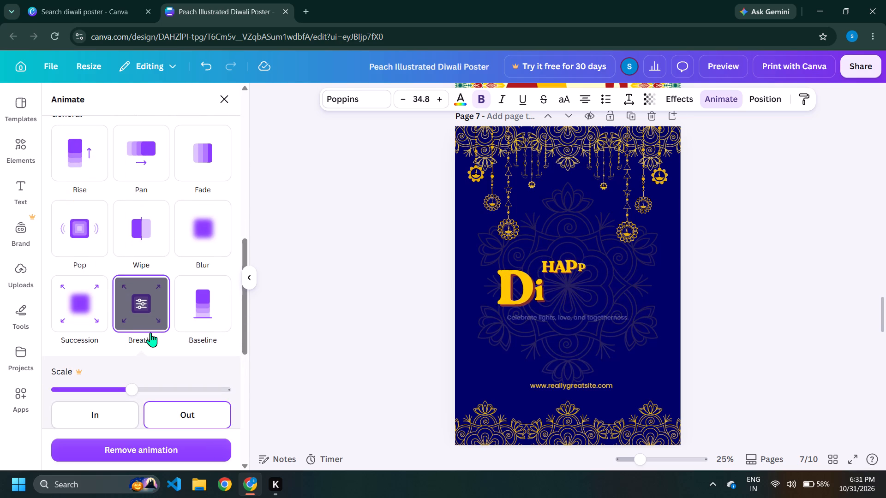
left_click(328, 278)
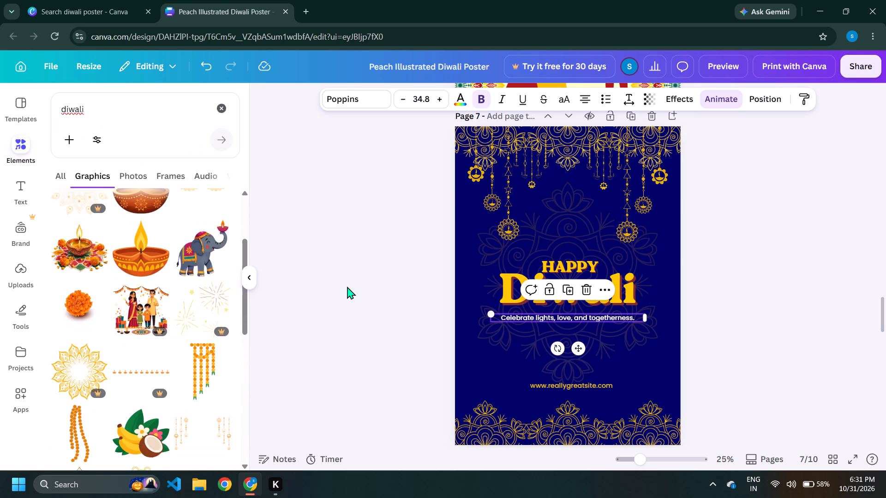
left_click(347, 284)
Go to page 6 and preview the range of text animations on its "Happy" title.
scroll(529, 267, "up", 1)
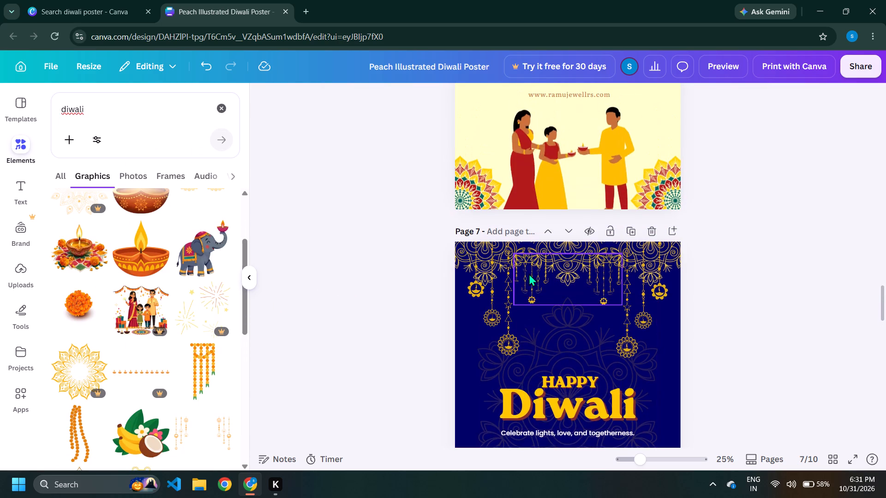
scroll(521, 282, "up", 4)
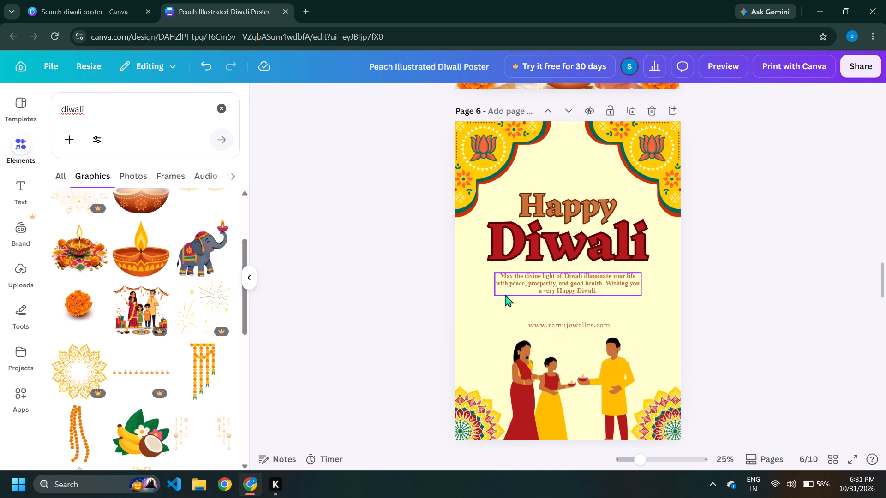
scroll(587, 269, "down", 1)
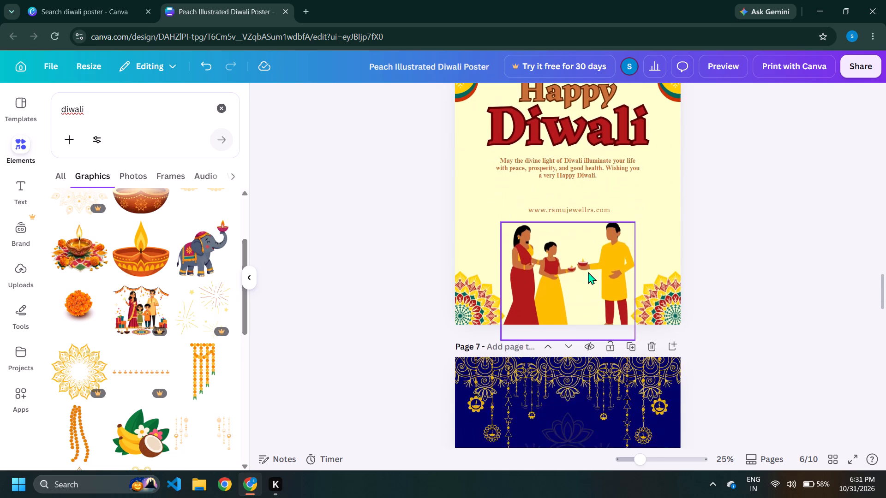
scroll(588, 272, "up", 2)
scroll(575, 281, "down", 2)
left_click(581, 204)
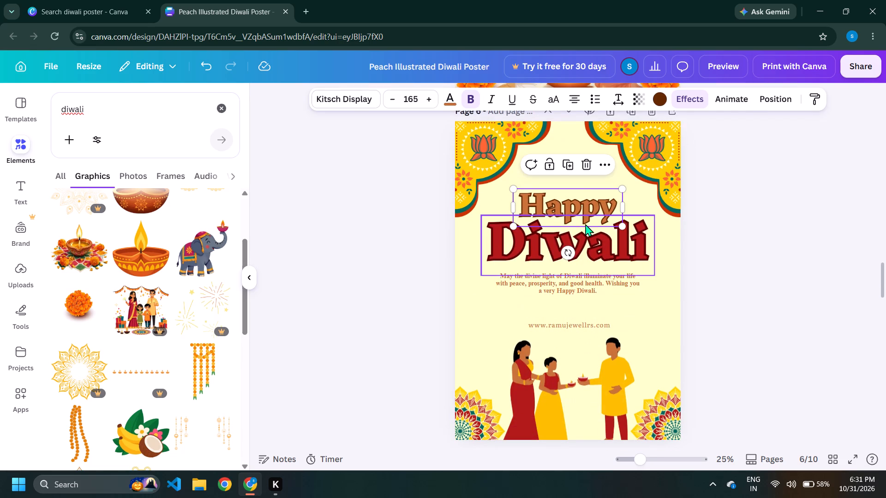
left_click(739, 103)
scroll(157, 348, "down", 1)
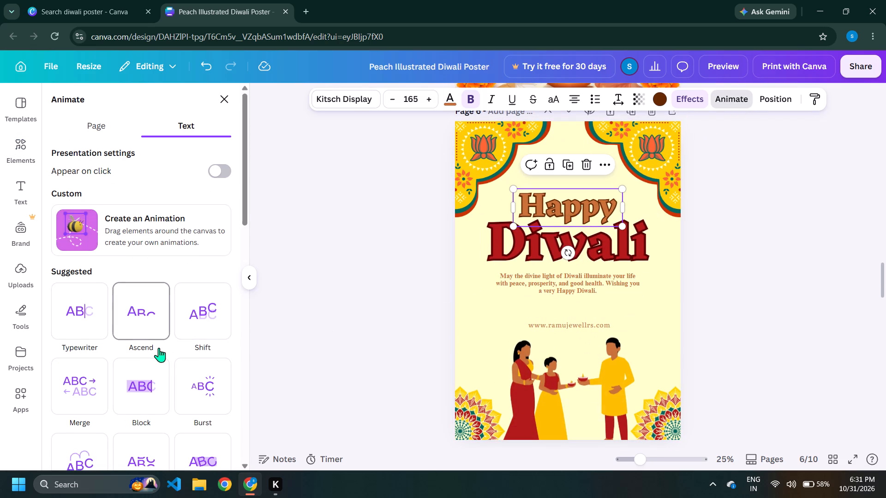
scroll(166, 346, "down", 2)
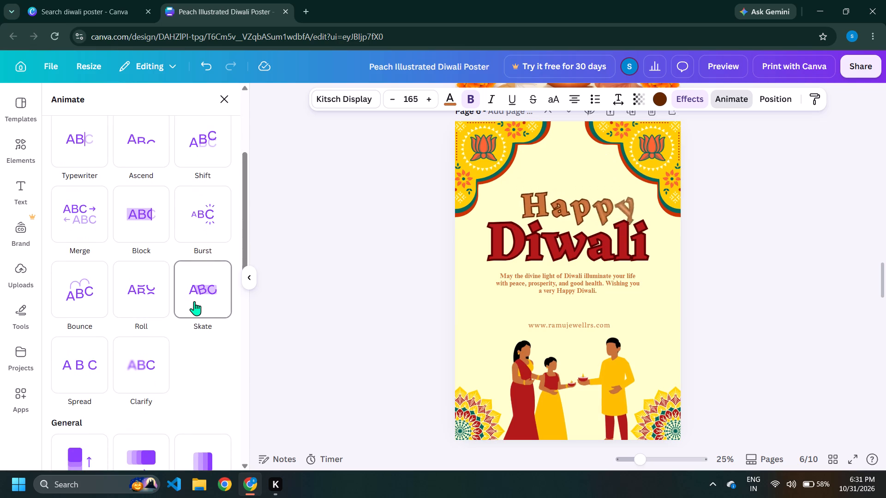
scroll(156, 318, "down", 3)
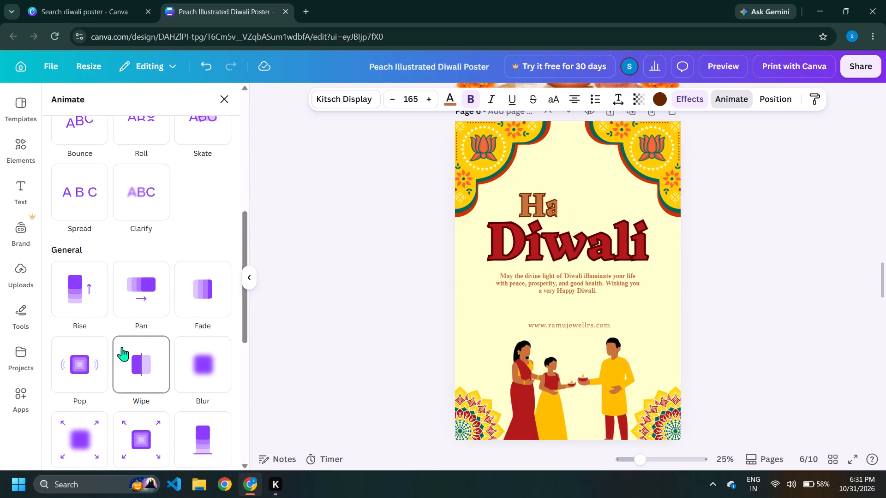
scroll(126, 331, "down", 11)
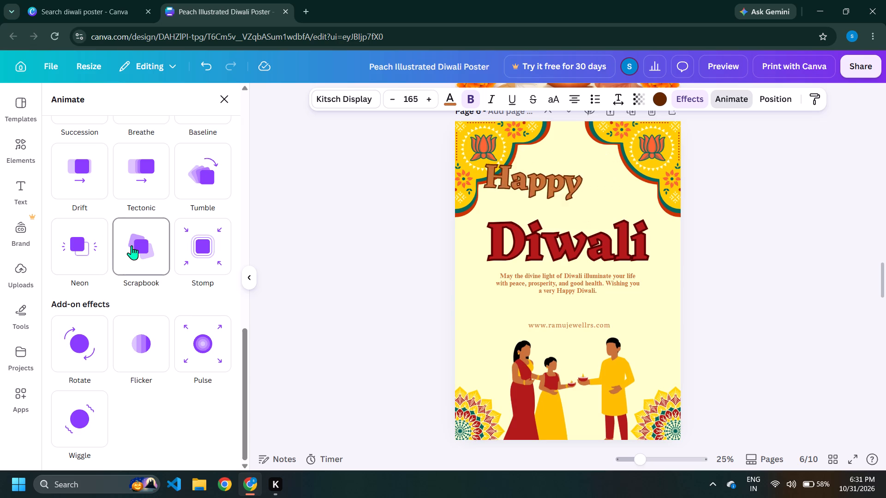
left_click(351, 256)
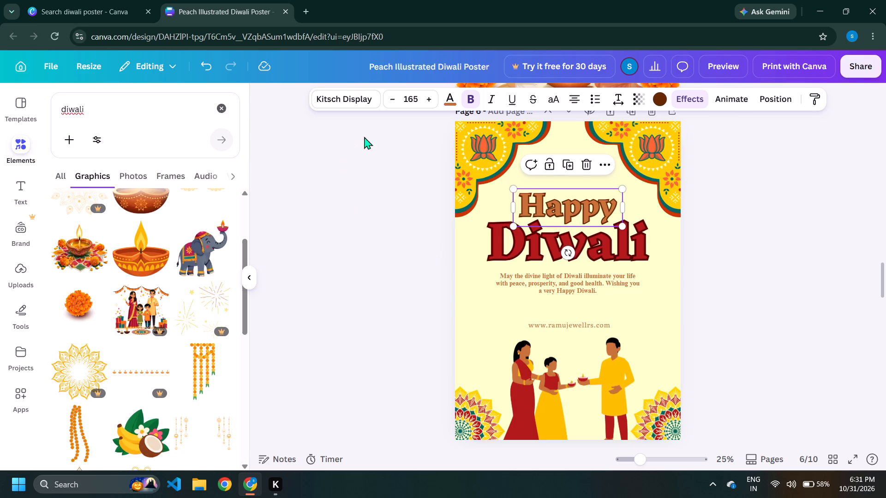
Select page 6's artwork and text elements together and apply the Rise animation to them.
left_click_drag(426, 136, 713, 382)
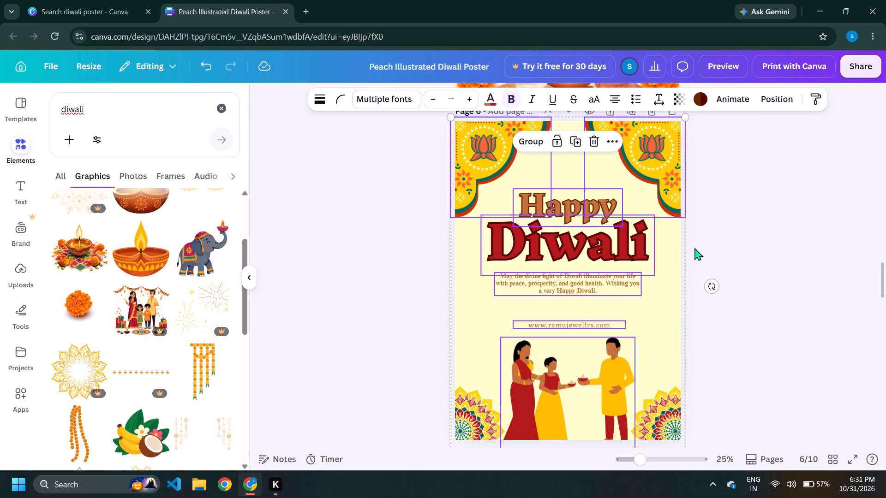
left_click(730, 107)
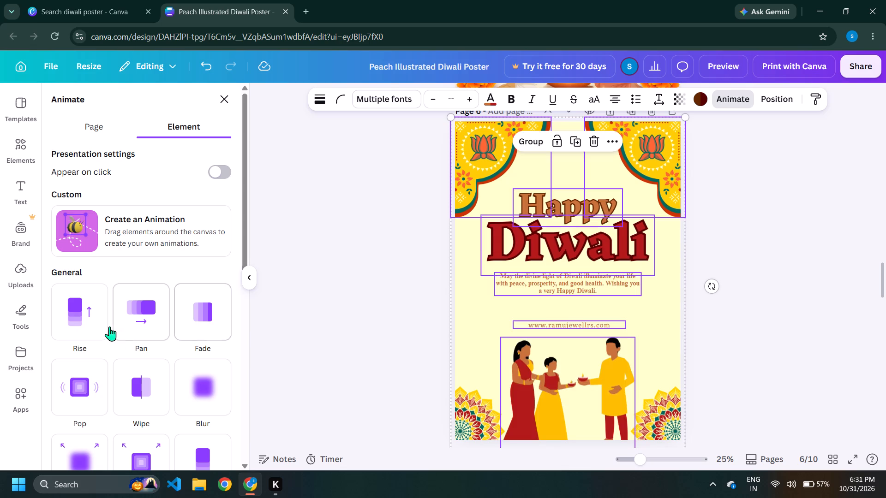
left_click(78, 326)
left_click(364, 292)
Select all of page 5's elements and apply the Tumble animation to them.
scroll(421, 302, "up", 7)
left_click_drag(390, 204, 717, 386)
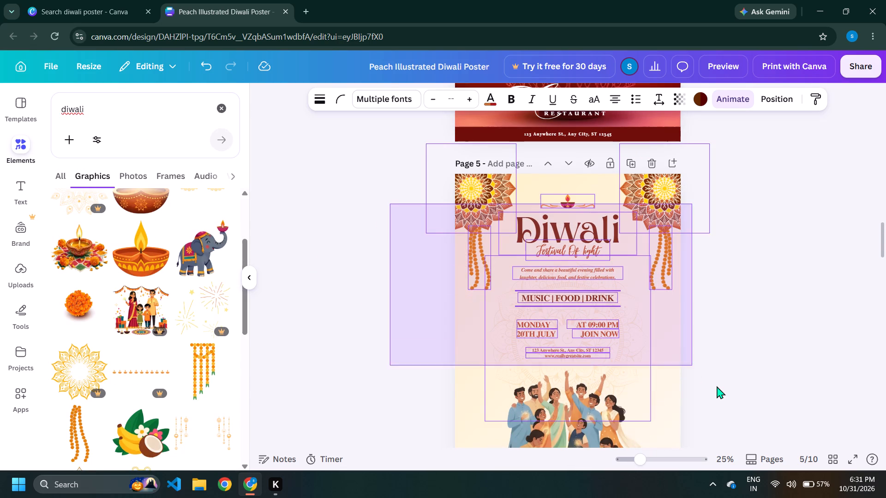
left_click_drag(717, 386, 763, 464)
left_click(730, 100)
scroll(0, 299, "down", 3)
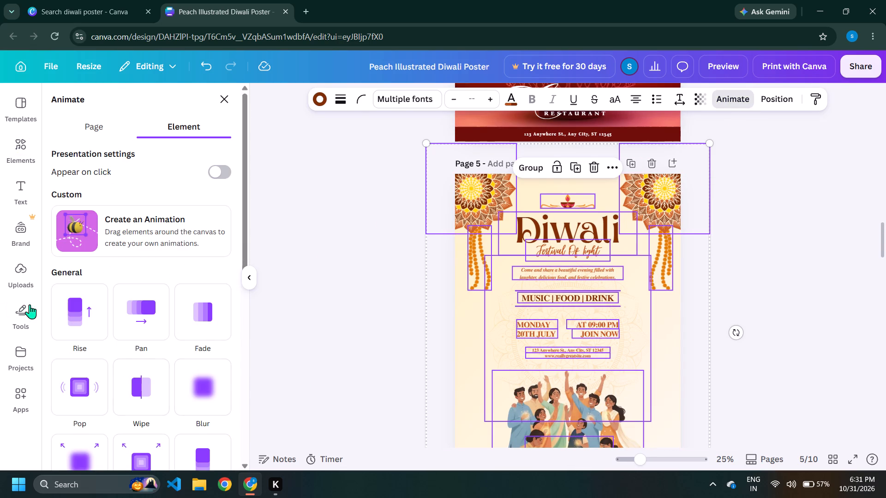
scroll(93, 292, "down", 13)
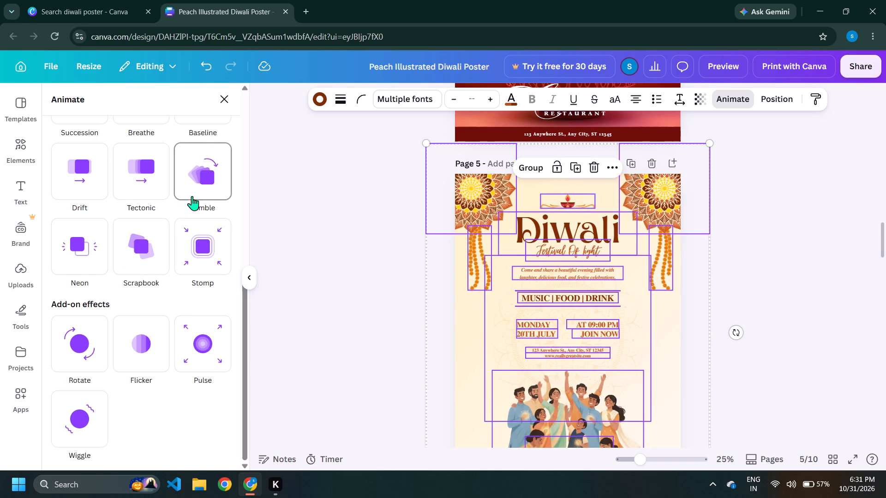
left_click(200, 184)
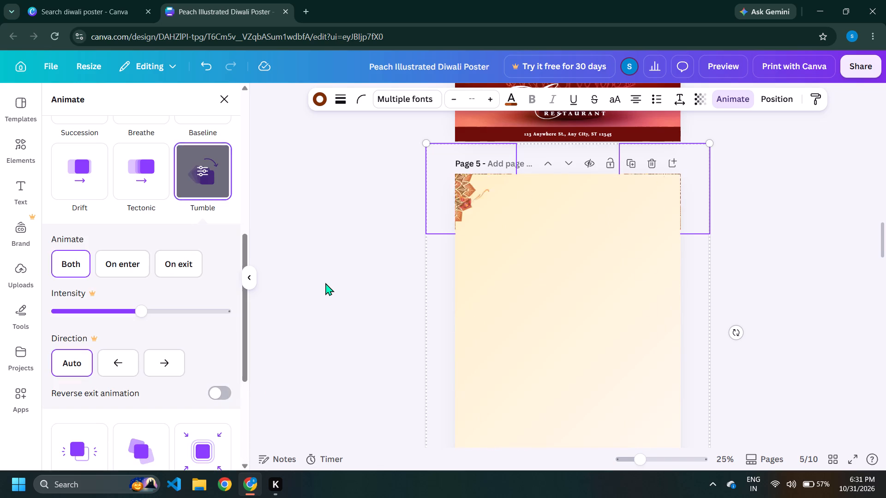
left_click(326, 284)
Select all of page 4's elements and apply the Succession animation to them.
scroll(395, 372, "up", 5)
left_click(354, 346)
scroll(363, 334, "up", 1)
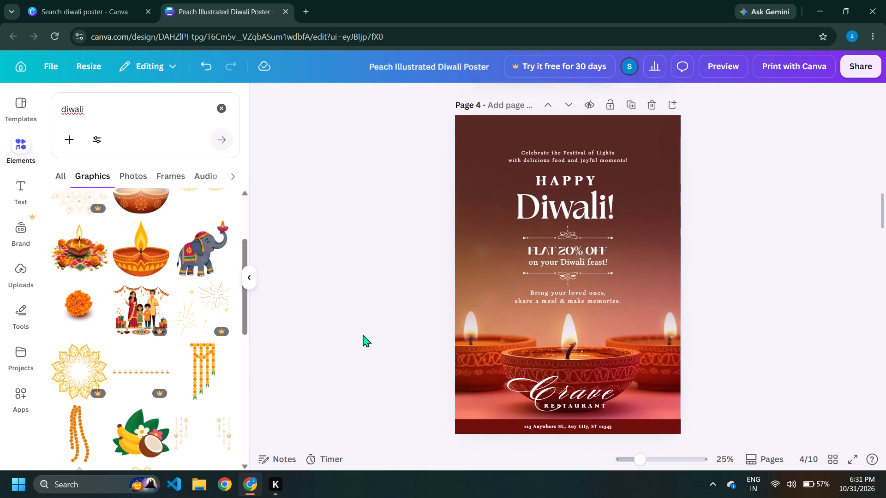
left_click_drag(322, 198, 705, 397)
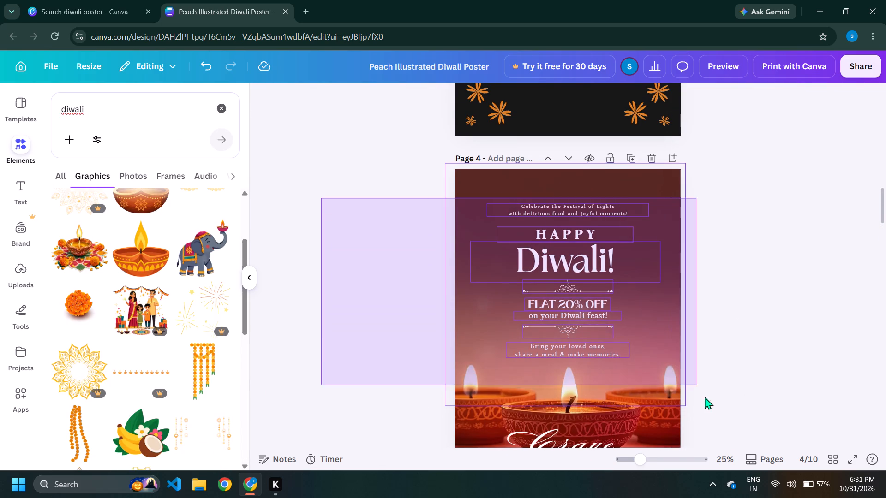
left_click_drag(705, 397, 734, 479)
left_click(735, 101)
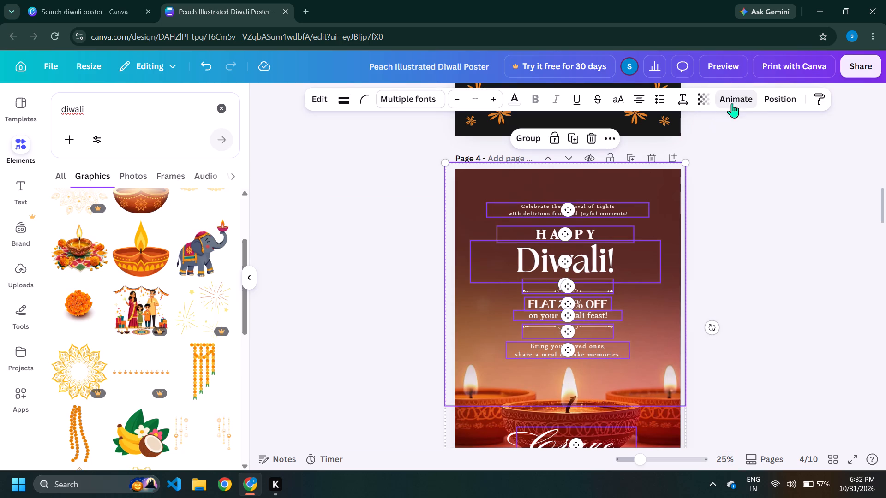
scroll(144, 305, "down", 2)
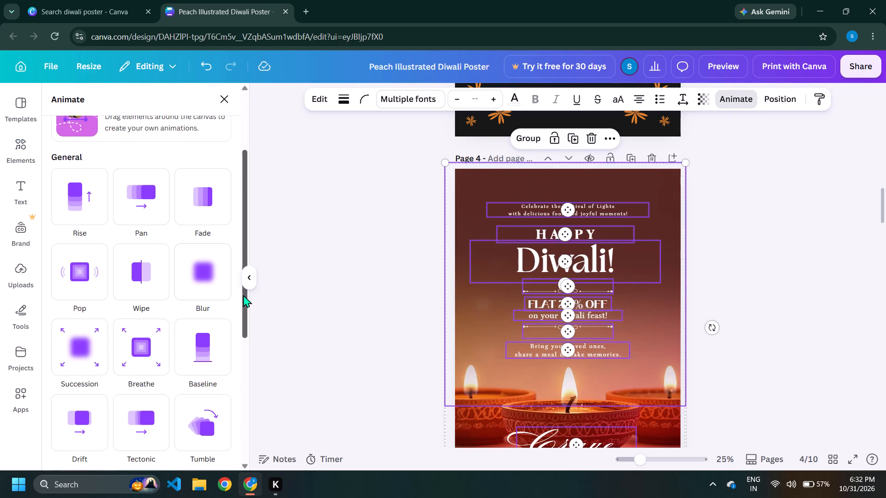
left_click(75, 344)
left_click(434, 282)
scroll(357, 298, "down", 2)
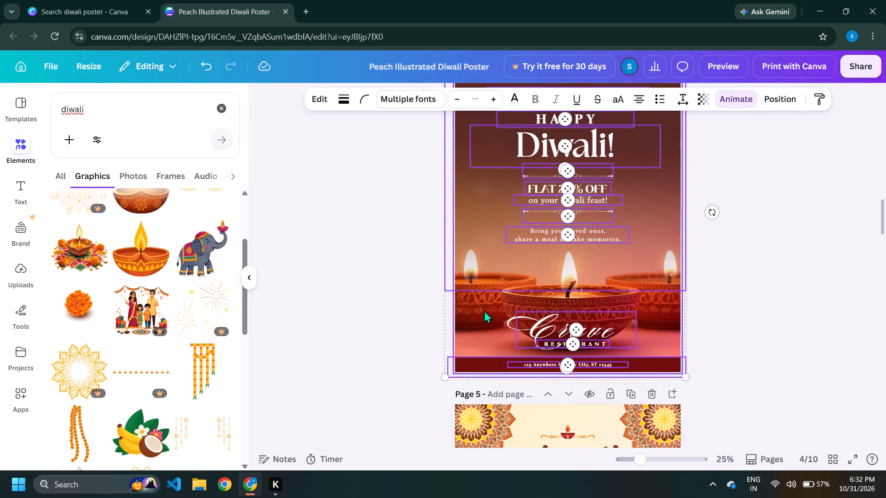
left_click(484, 310)
Select page 3's hanging diyas, title, lamps, message and corner ornaments together and apply the Scrapbook animation to them.
scroll(392, 311, "up", 4)
scroll(346, 307, "up", 3)
left_click_drag(365, 161, 779, 366)
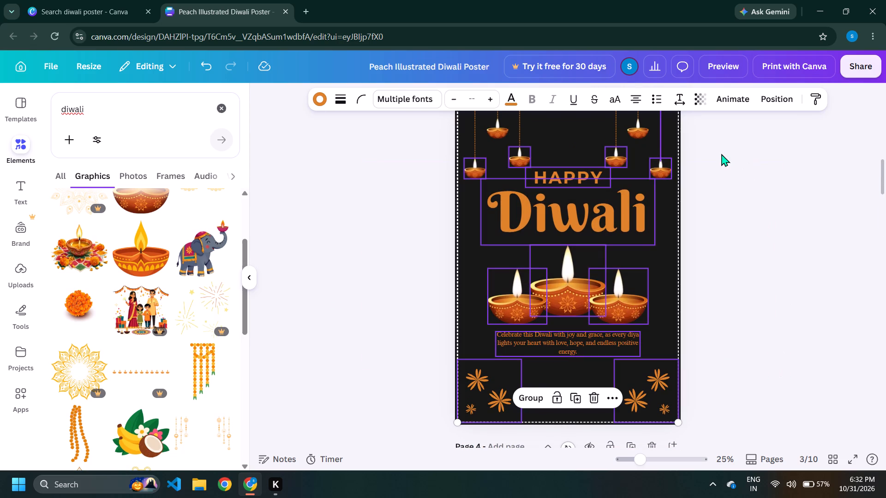
left_click(745, 95)
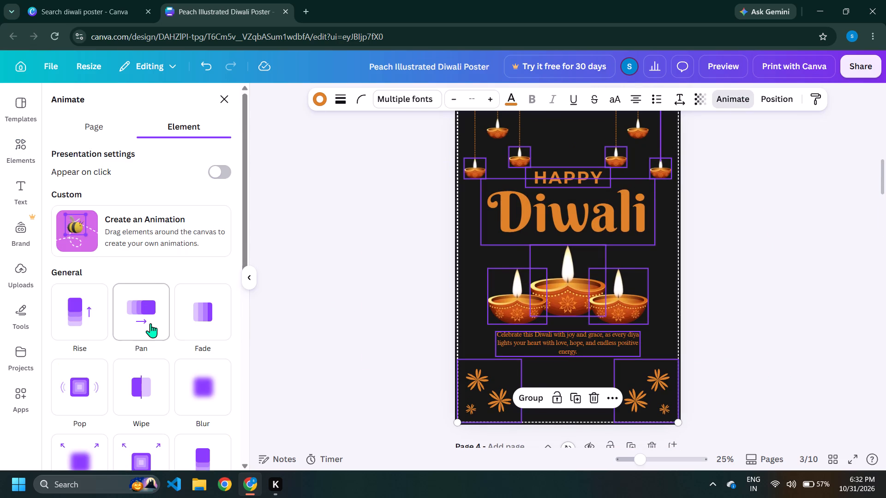
scroll(150, 323, "up", 1)
scroll(150, 323, "down", 4)
scroll(162, 358, "down", 1)
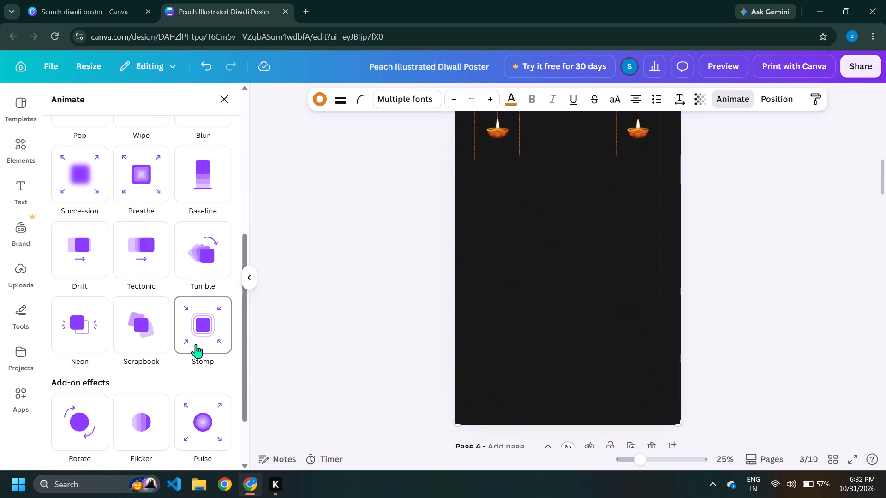
scroll(196, 344, "down", 3)
scroll(196, 344, "up", 2)
scroll(196, 344, "down", 2)
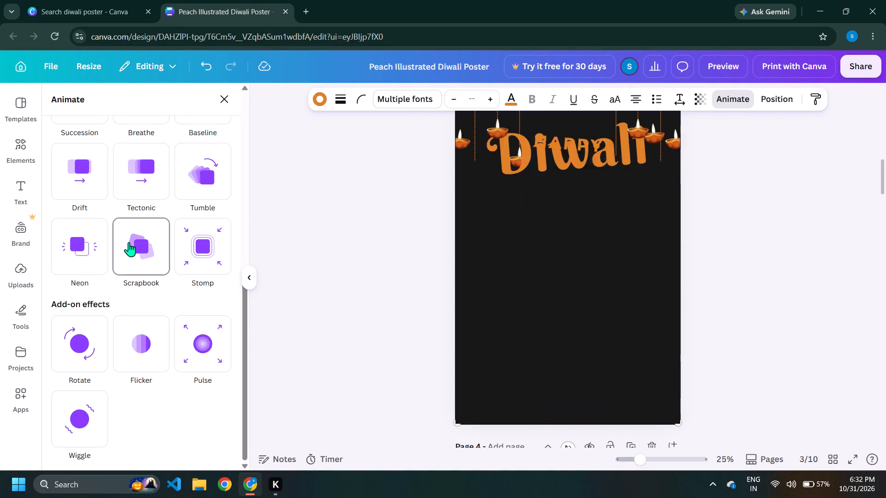
left_click(129, 242)
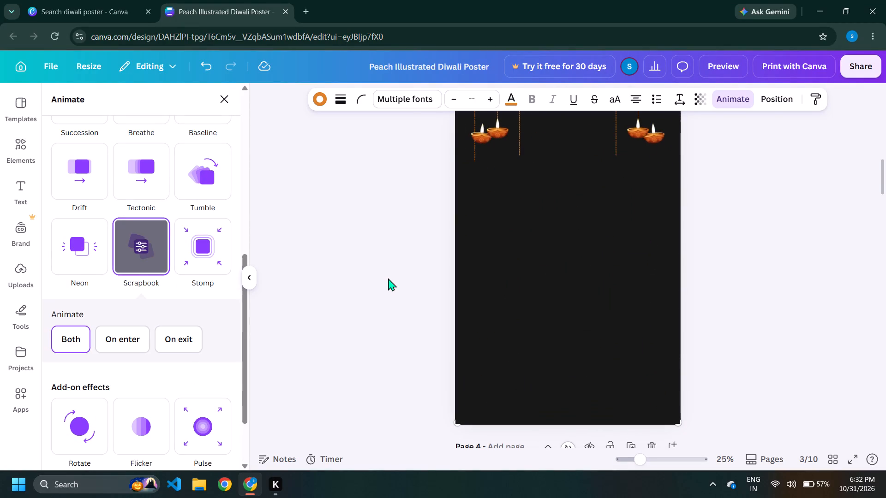
left_click(388, 278)
left_click(388, 278)
Select the Diwali Party invitation's elements on page 2 and apply the Corporate page animation.
scroll(403, 298, "up", 6)
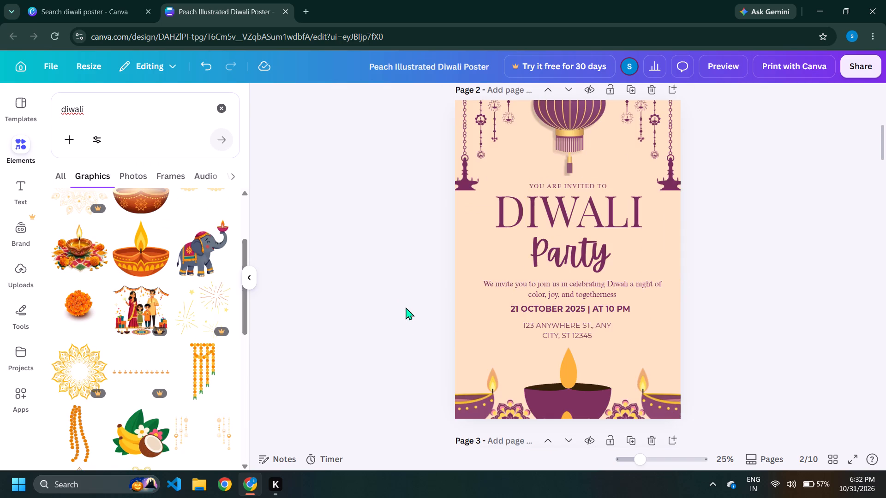
scroll(305, 216, "down", 1)
scroll(411, 192, "up", 2)
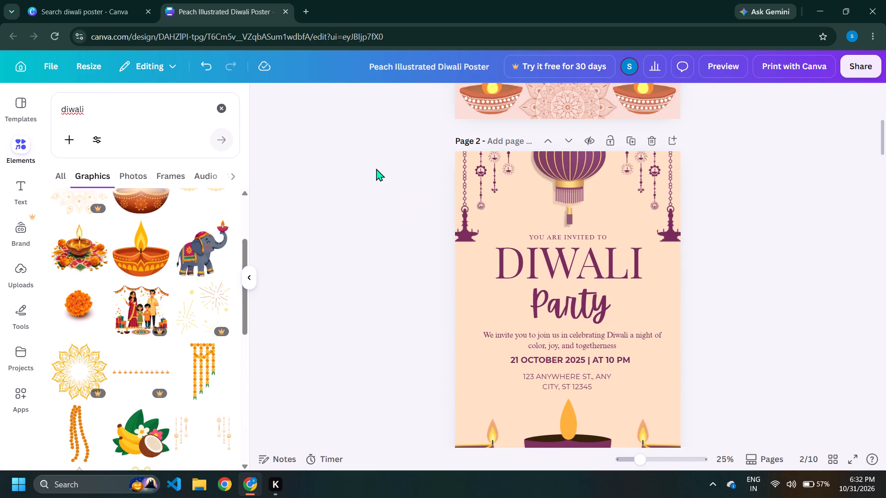
left_click_drag(372, 161, 714, 455)
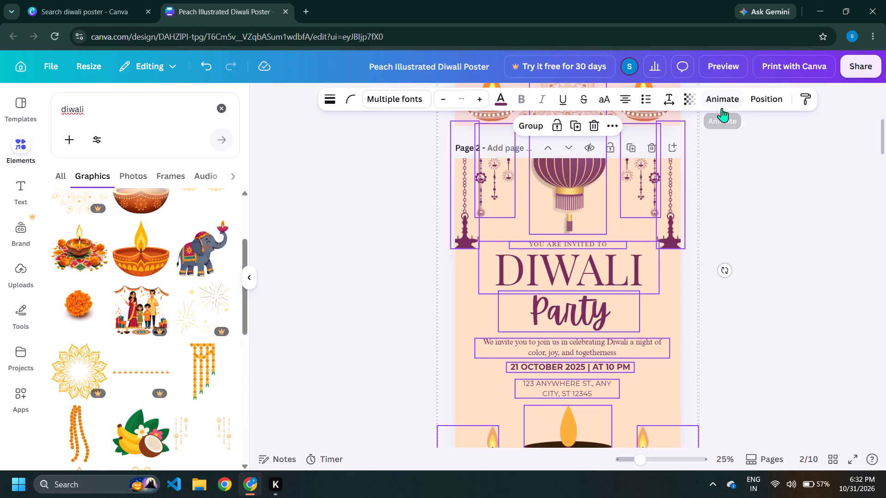
left_click(722, 100)
scroll(138, 316, "down", 3)
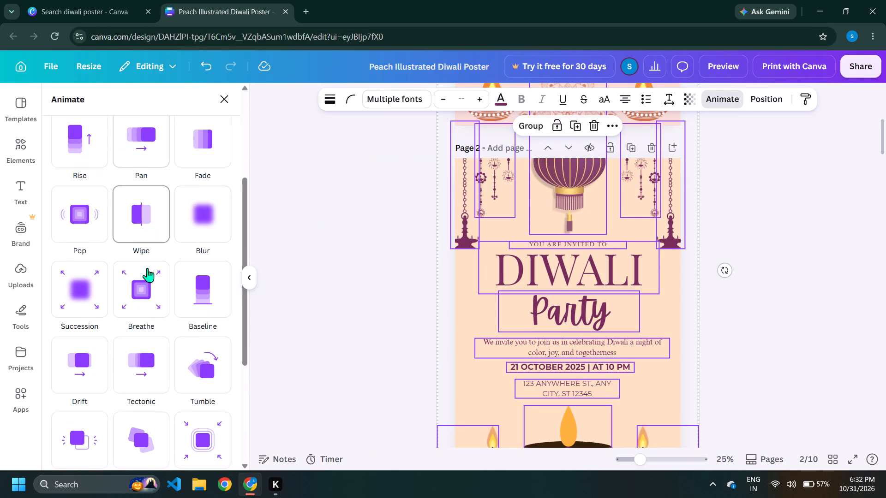
scroll(150, 275, "up", 5)
left_click(80, 131)
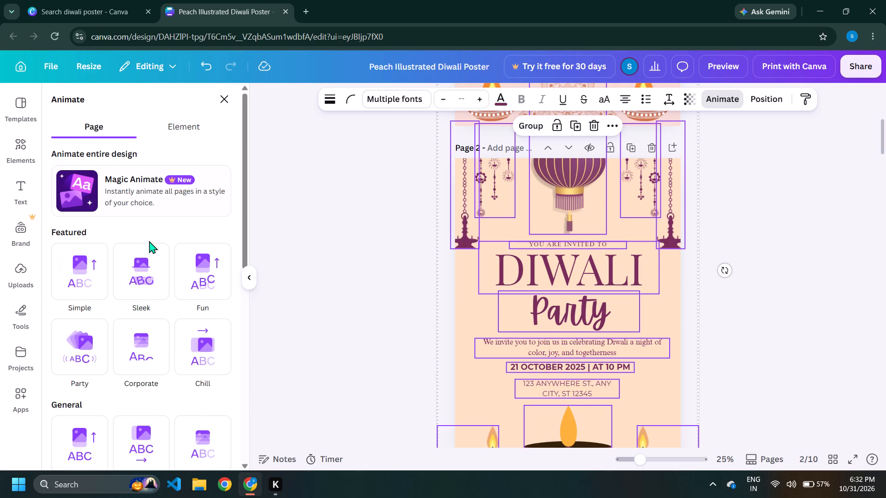
scroll(150, 247, "down", 1)
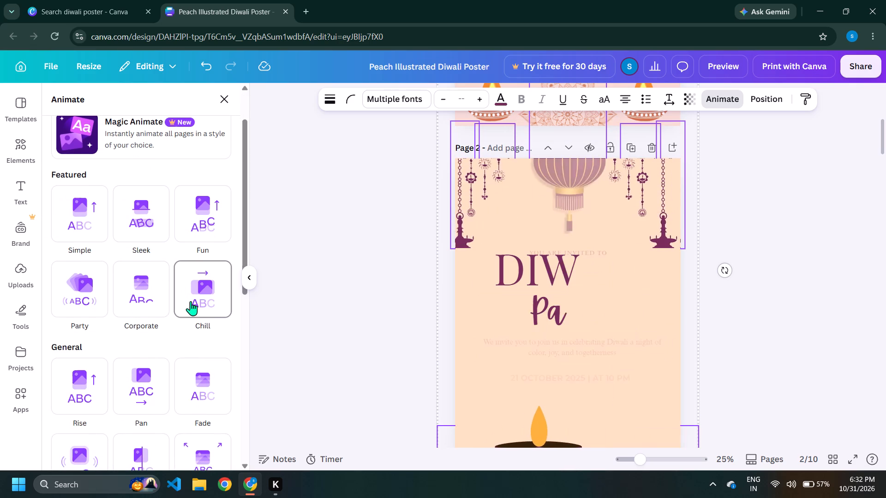
left_click(151, 296)
left_click(393, 292)
Select all of page 1's artwork and text elements and apply the Succession animation to them.
scroll(391, 292, "up", 3)
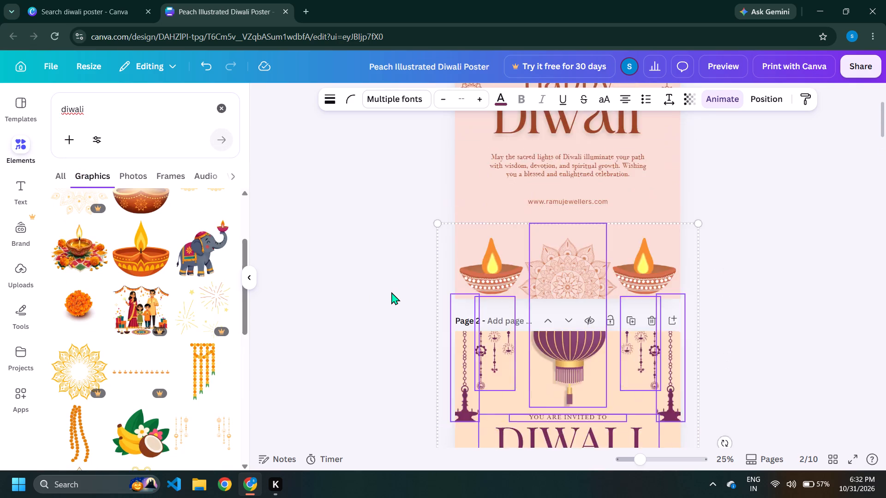
scroll(391, 292, "up", 3)
left_click(357, 290)
scroll(387, 229, "up", 4)
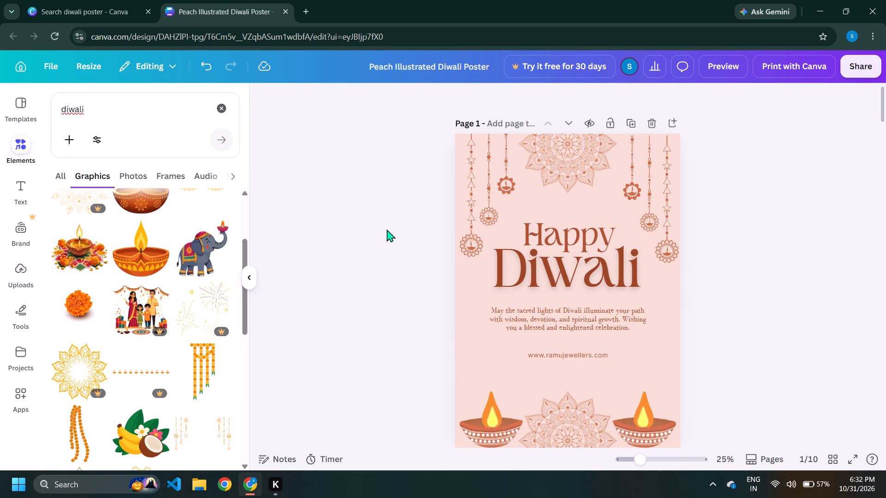
left_click_drag(402, 138, 645, 233)
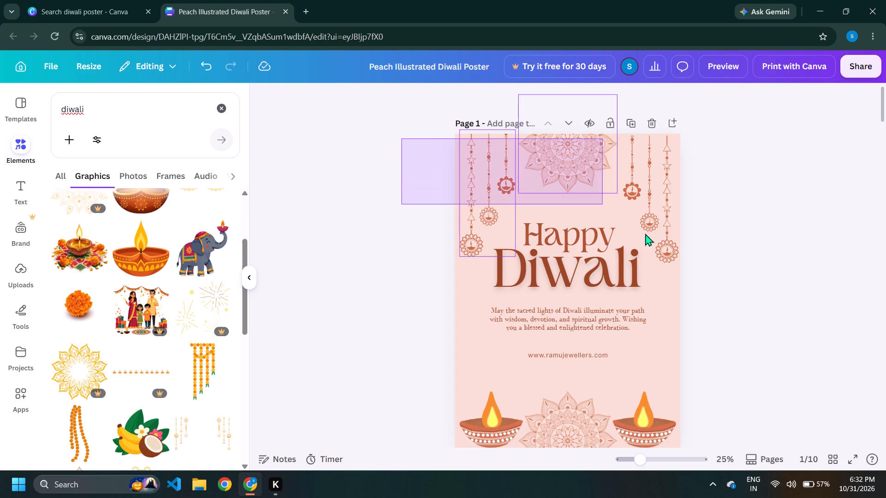
left_click_drag(645, 233, 782, 436)
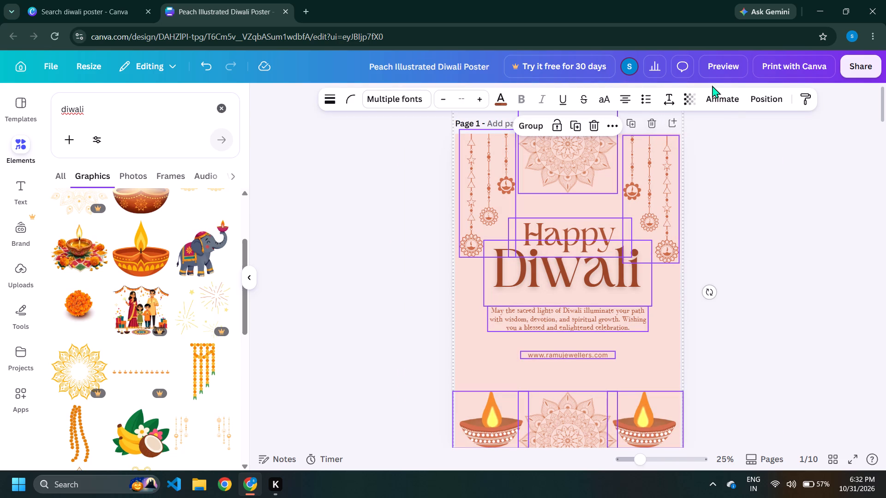
left_click(718, 98)
scroll(135, 316, "down", 3)
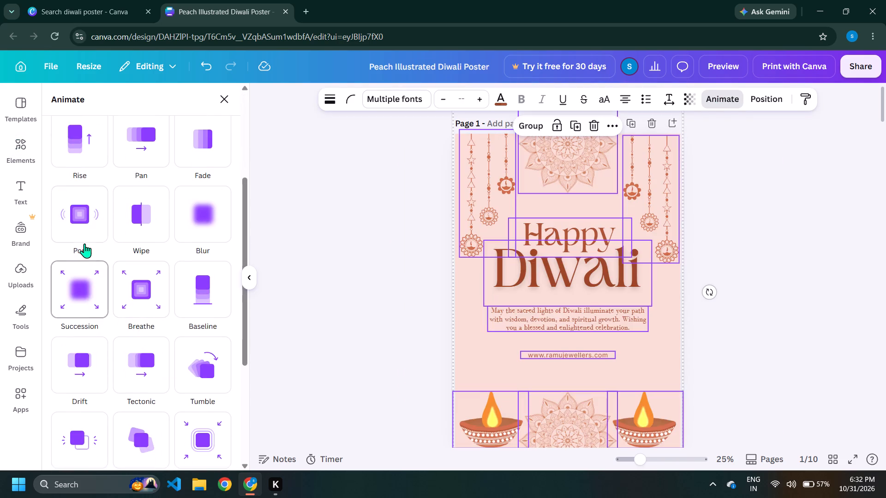
left_click(88, 272)
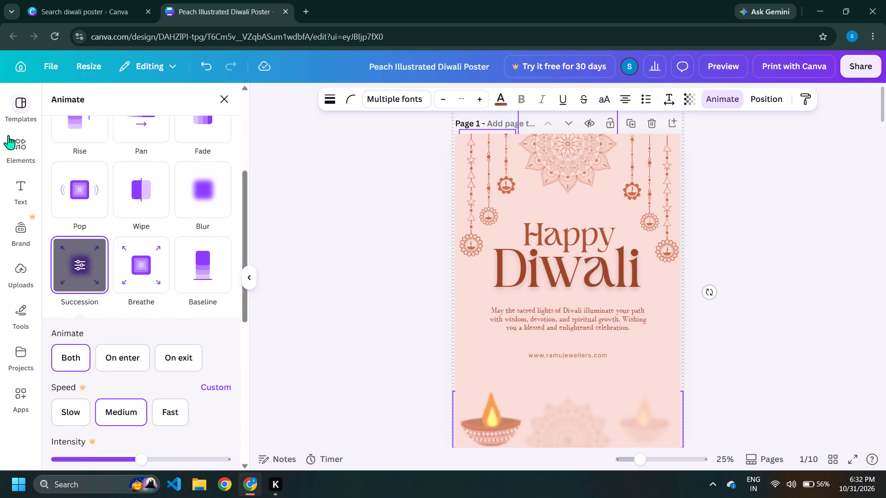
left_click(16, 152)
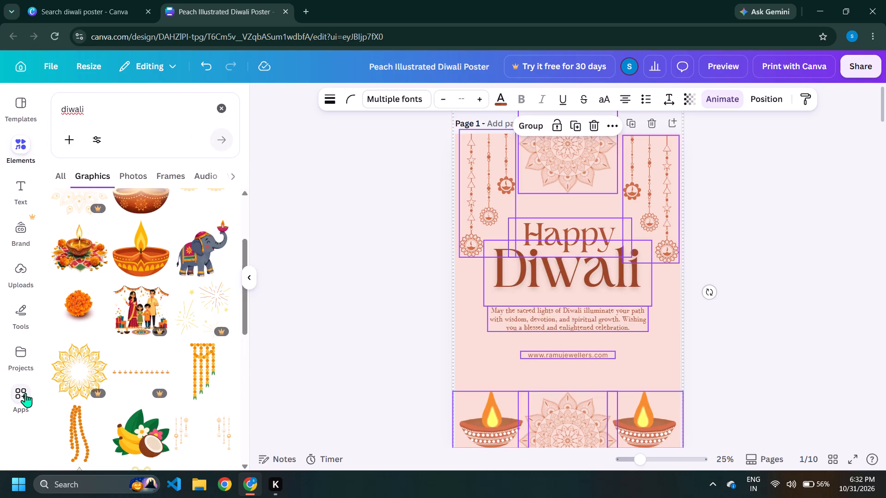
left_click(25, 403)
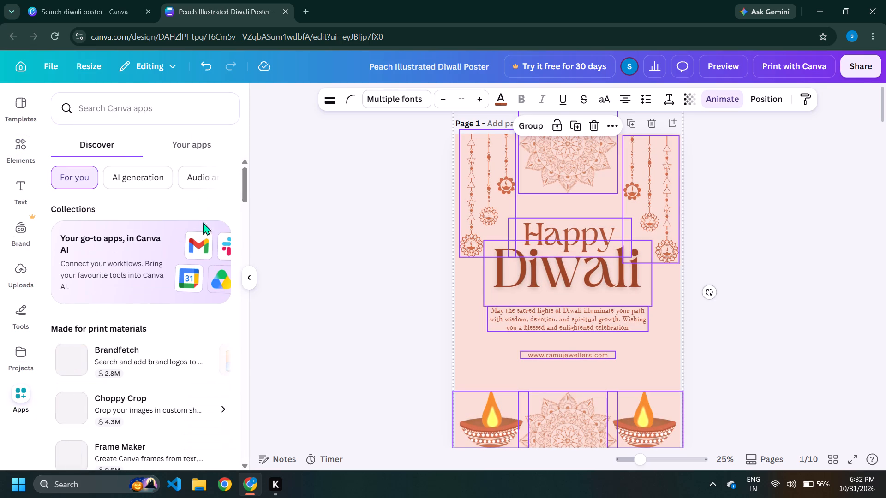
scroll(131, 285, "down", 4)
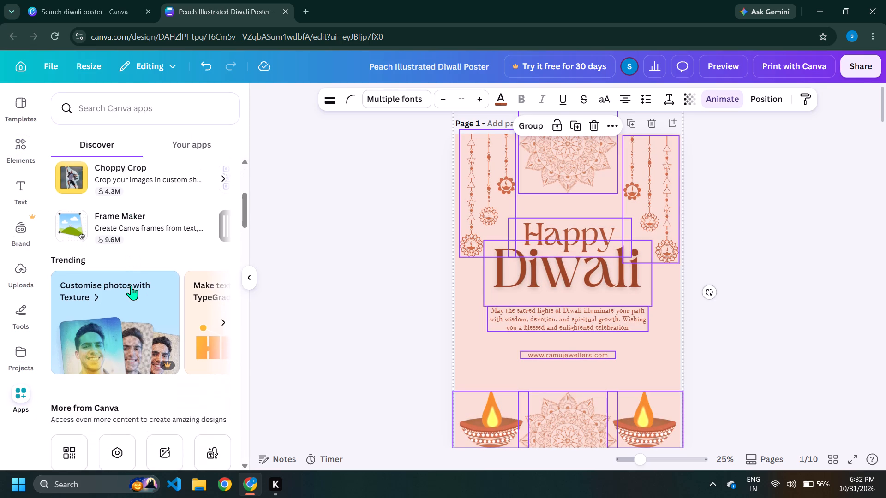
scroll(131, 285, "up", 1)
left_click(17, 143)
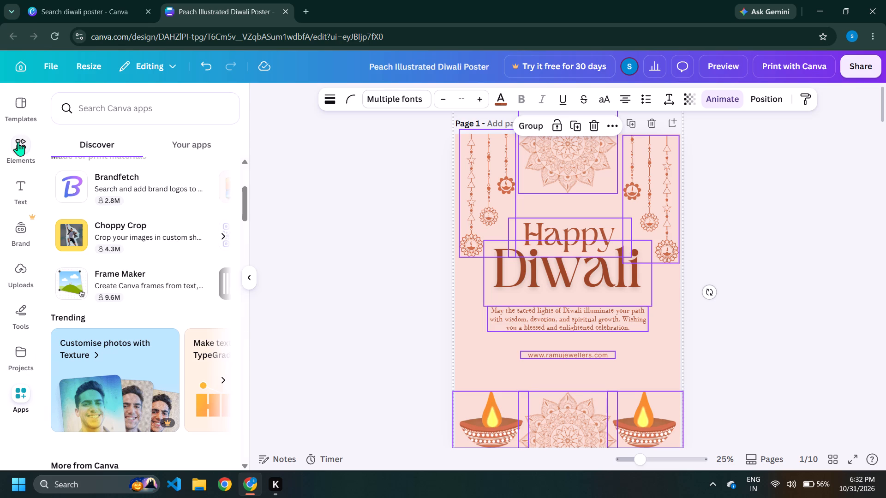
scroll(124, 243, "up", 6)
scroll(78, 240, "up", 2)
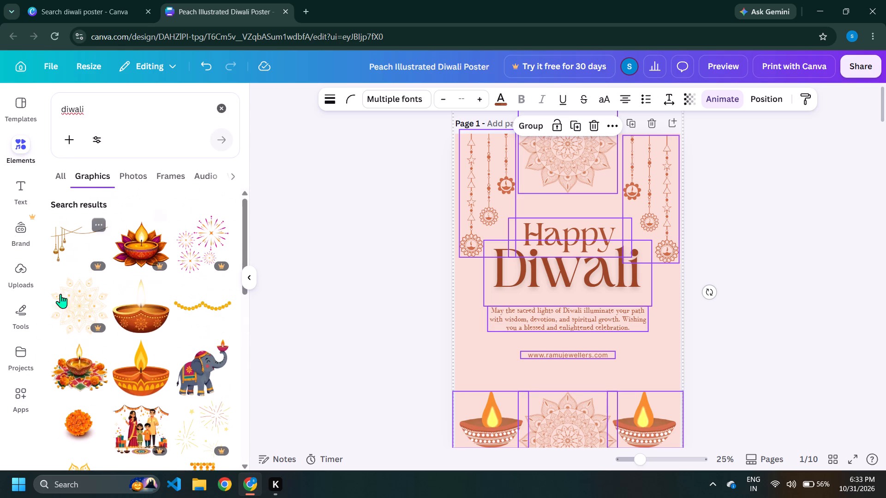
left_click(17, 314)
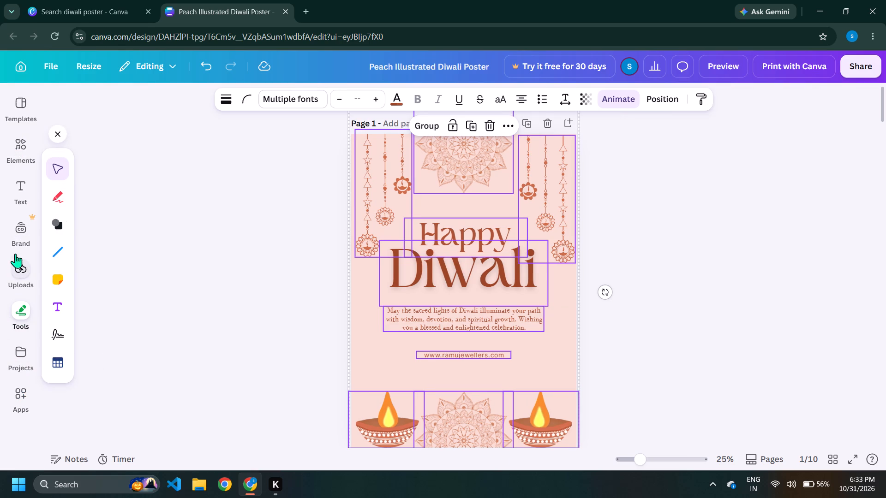
Browse the ready-made text styles and font combinations for a design to use.
left_click(22, 184)
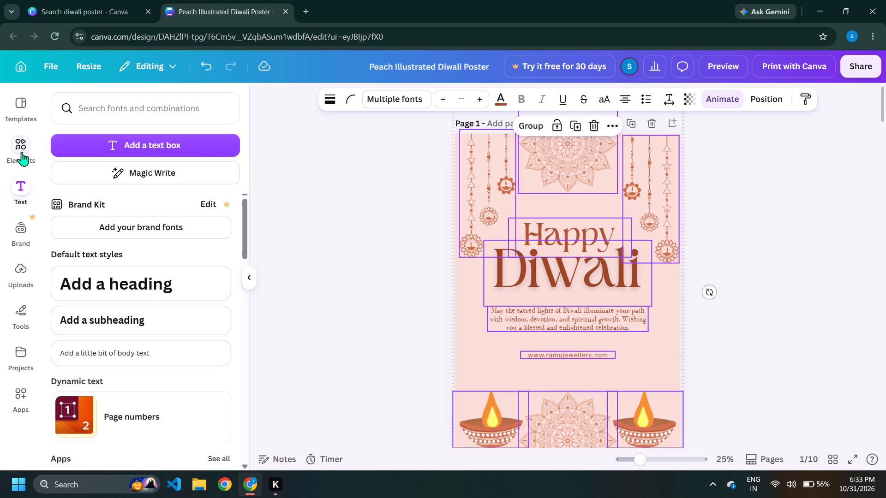
scroll(148, 264, "down", 10)
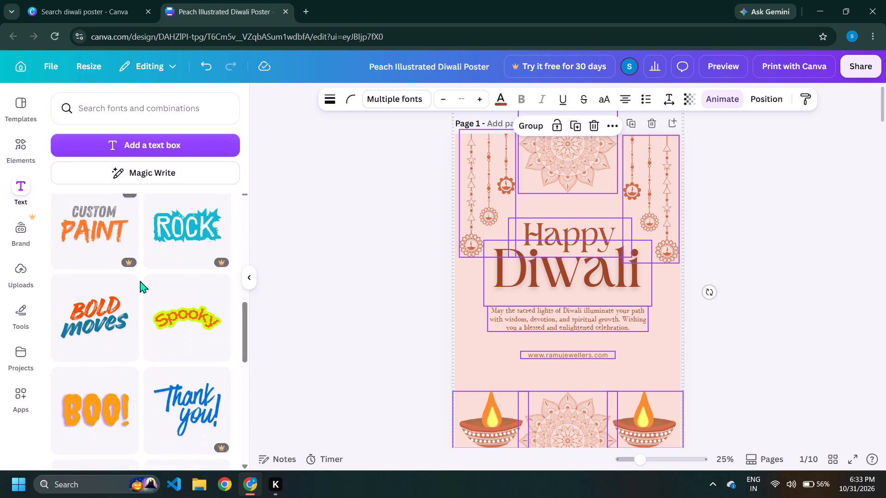
scroll(140, 280, "down", 8)
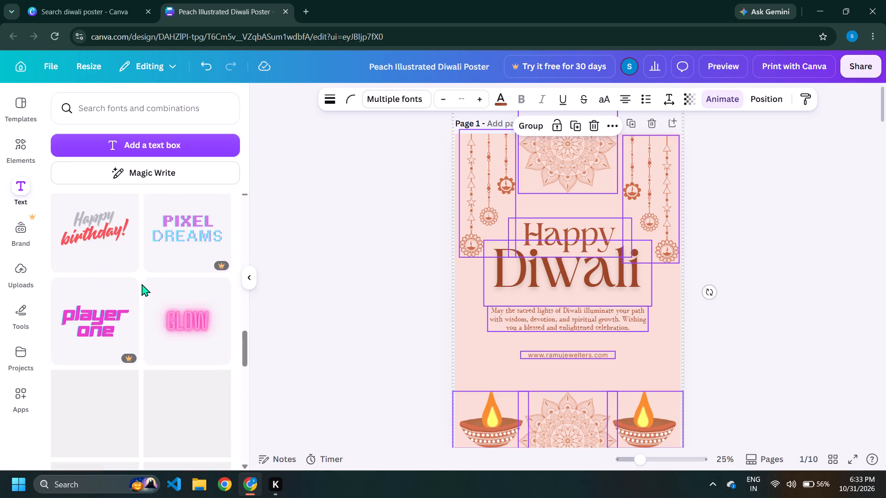
scroll(142, 284, "down", 9)
Add a new page after page 10 at the end of the document.
scroll(523, 296, "down", 3)
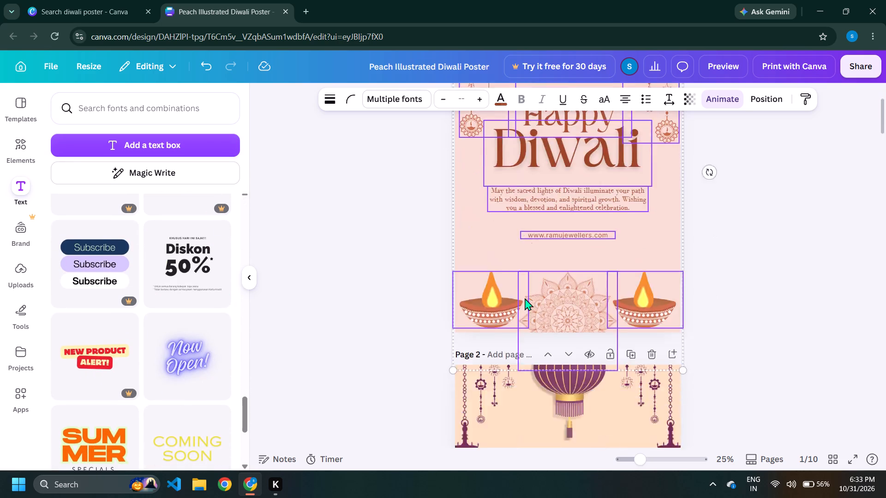
scroll(525, 298, "down", 20)
scroll(525, 298, "down", 6)
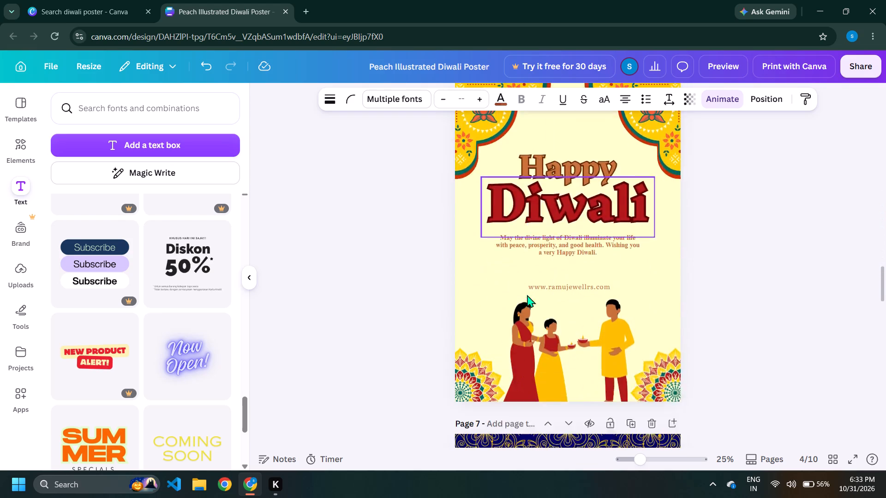
scroll(527, 295, "down", 20)
scroll(527, 295, "down", 6)
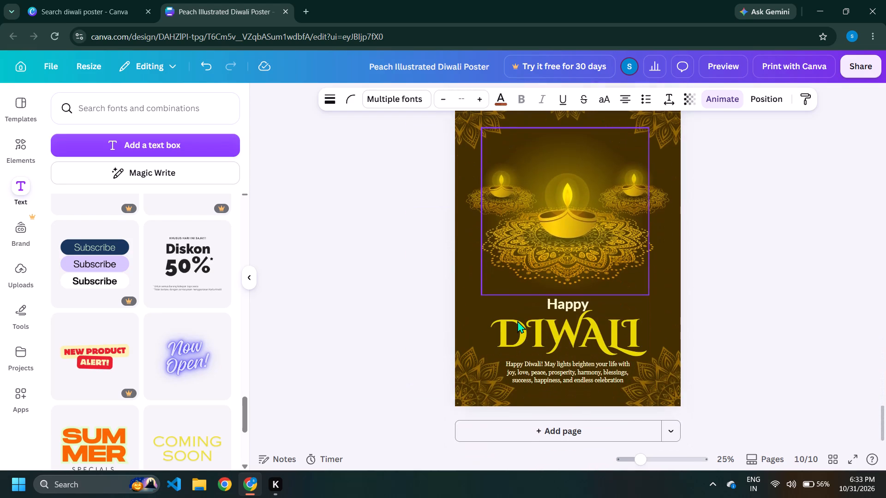
scroll(517, 320, "down", 3)
left_click(553, 426)
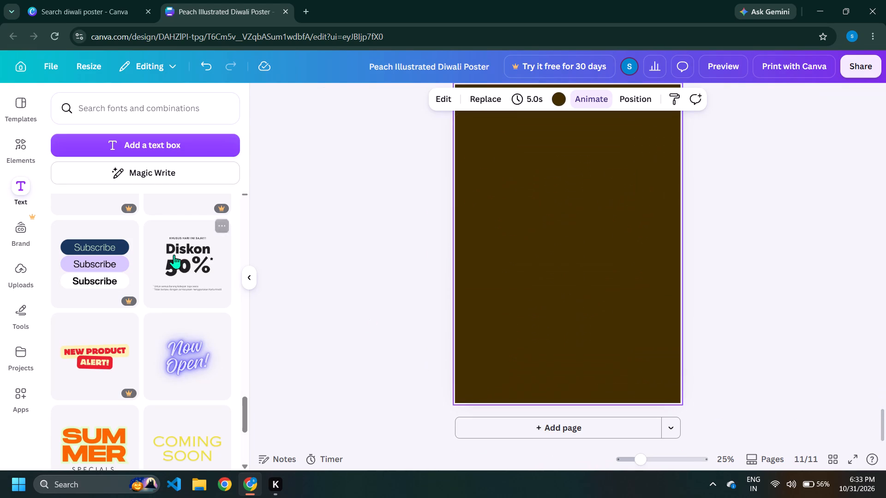
Insert the yellow "COMING SOON" font combination on page 11.
scroll(193, 308, "down", 2)
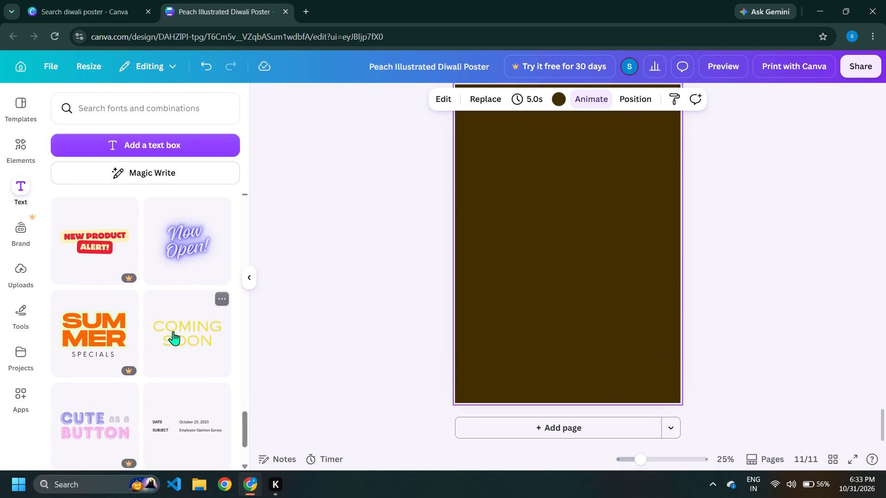
scroll(174, 330, "down", 1)
left_click(175, 288)
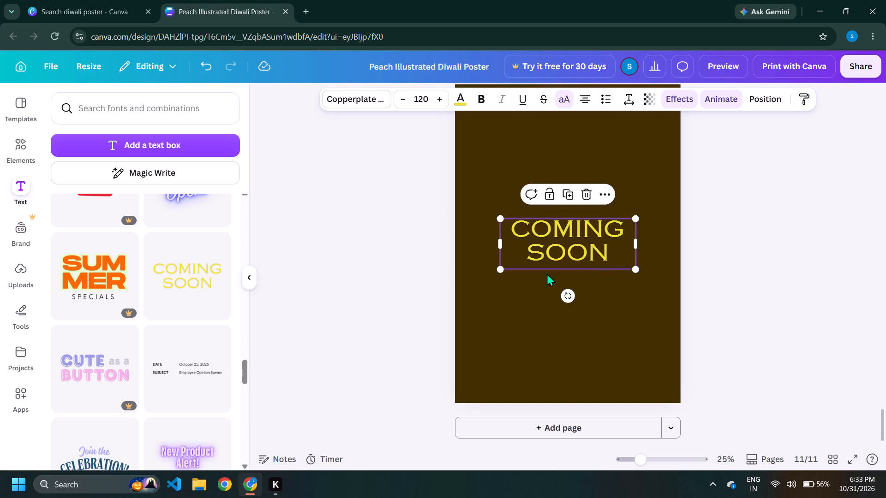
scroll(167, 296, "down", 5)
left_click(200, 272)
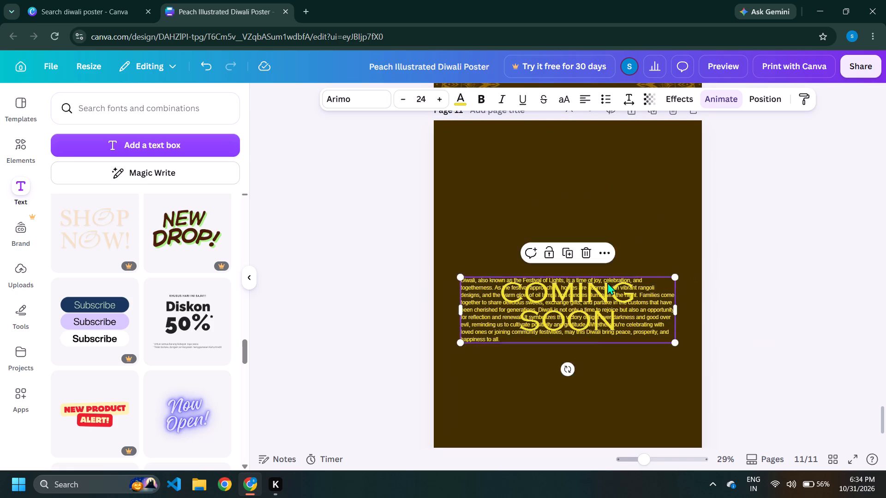
left_click_drag(607, 282, 616, 209)
left_click(596, 321)
left_click(569, 206)
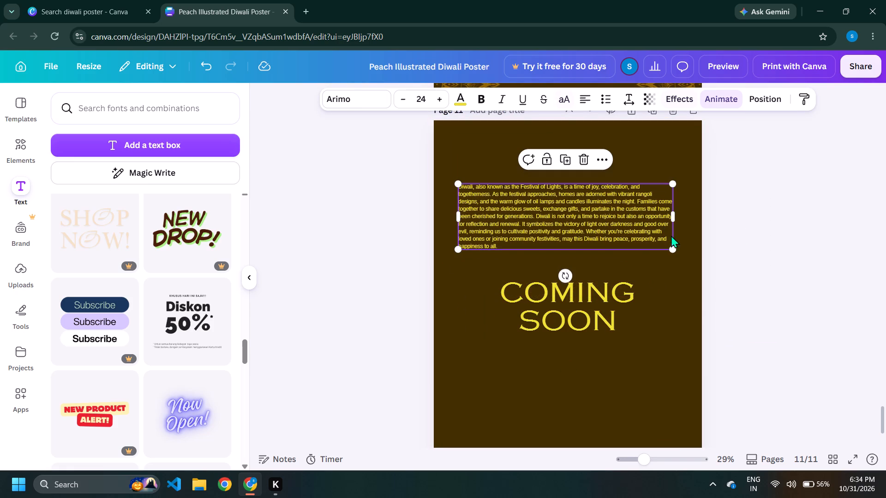
Narrow the Diwali paragraph's text box, place it near the page's top, and scale the text up to font size 53.2.
left_click_drag(671, 249, 689, 311)
left_click_drag(613, 238, 596, 237)
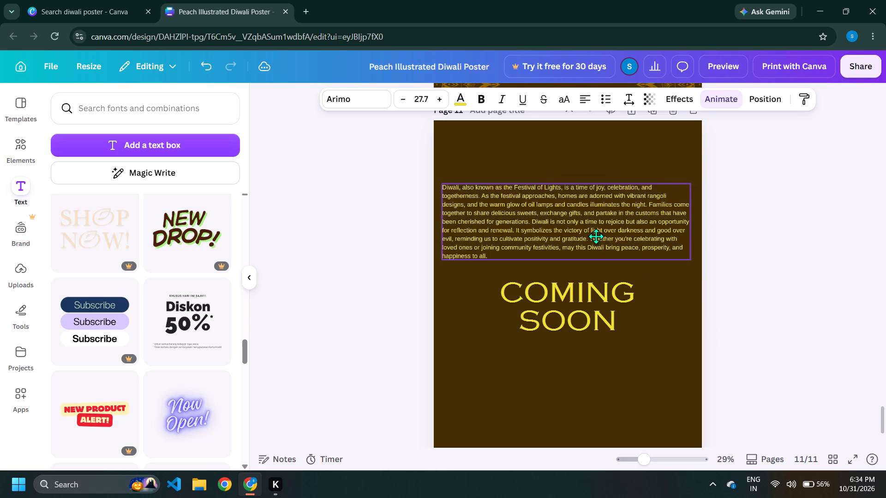
left_click_drag(689, 222, 559, 243)
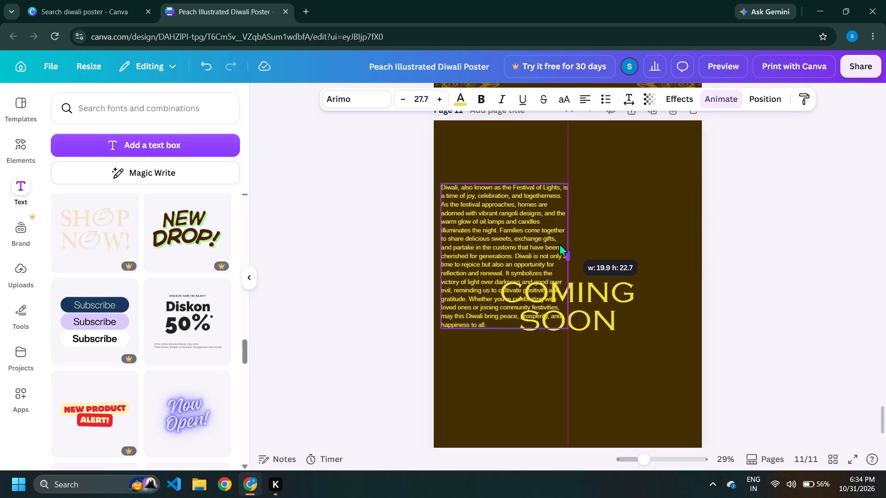
left_click_drag(559, 243, 543, 254)
left_click_drag(497, 254, 519, 208)
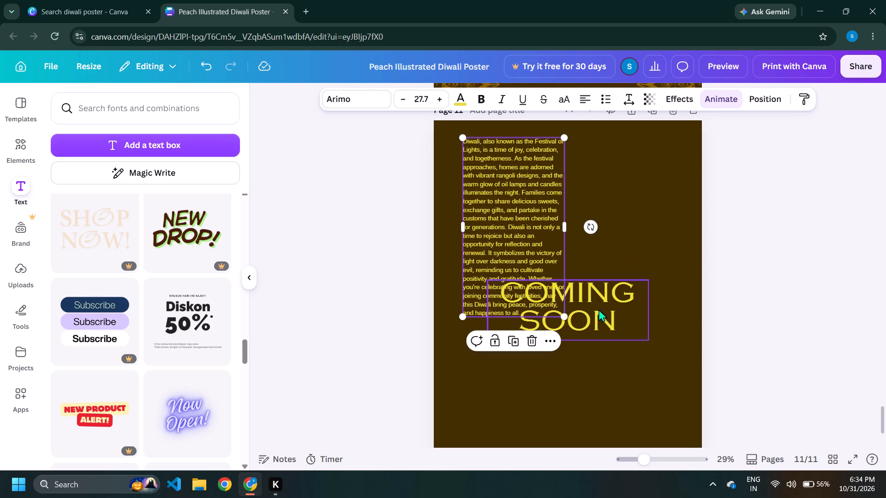
left_click_drag(566, 320, 725, 472)
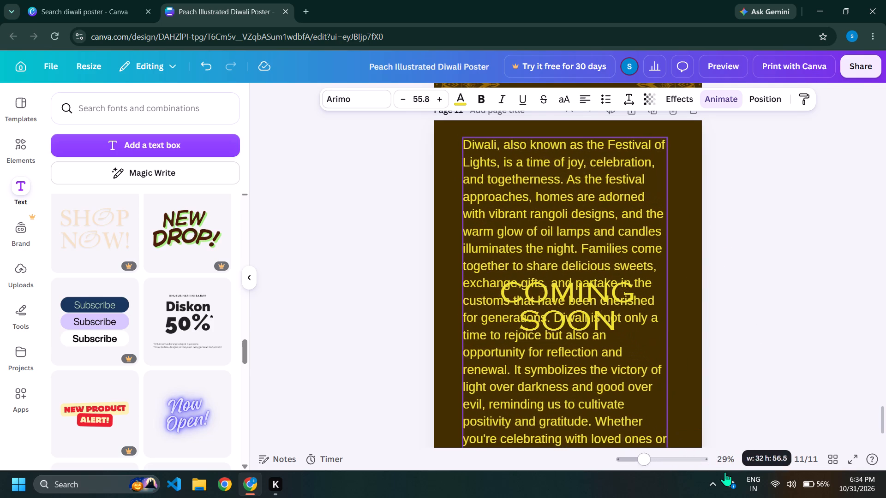
left_click_drag(725, 472, 719, 451)
scroll(588, 228, "down", 1)
scroll(593, 267, "up", 1)
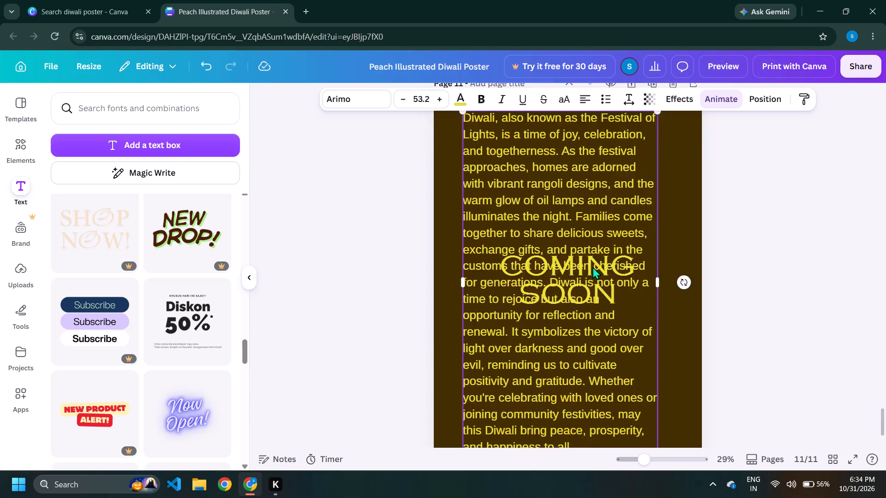
scroll(592, 267, "down", 1, "ctrl")
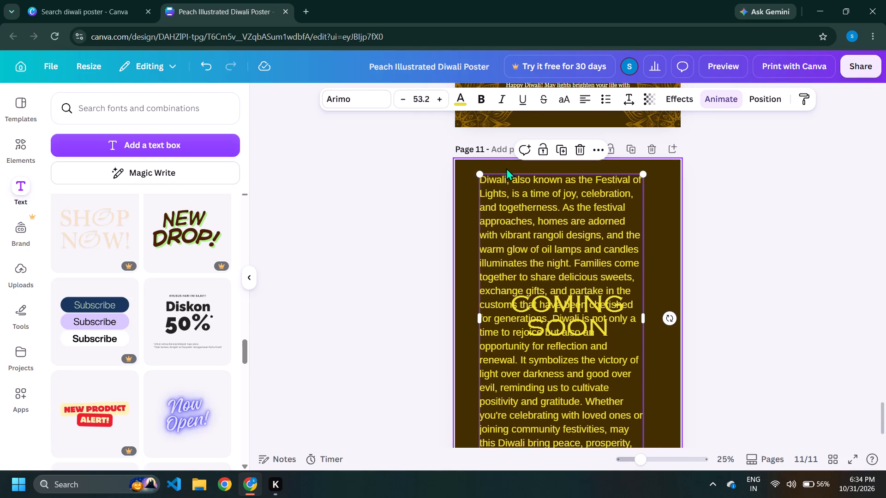
Set the Diwali paragraph's text alignment to justified.
left_click(578, 98)
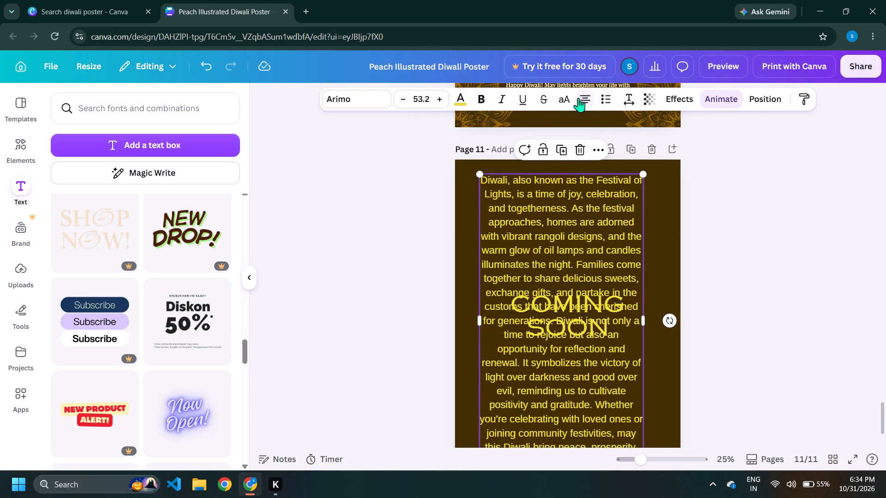
left_click(579, 98)
left_click(579, 98)
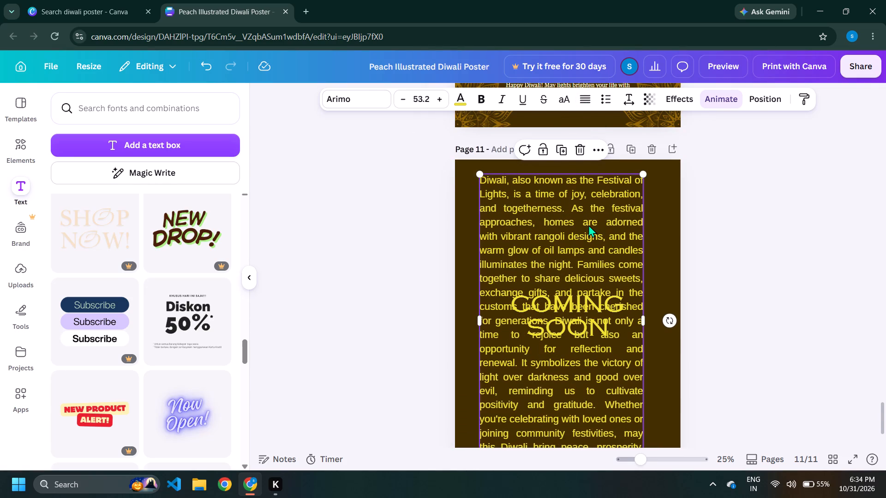
Widen the Diwali paragraph's text box to about 33.2 so all of its text fits on page 11.
scroll(588, 225, "down", 1, "ctrl")
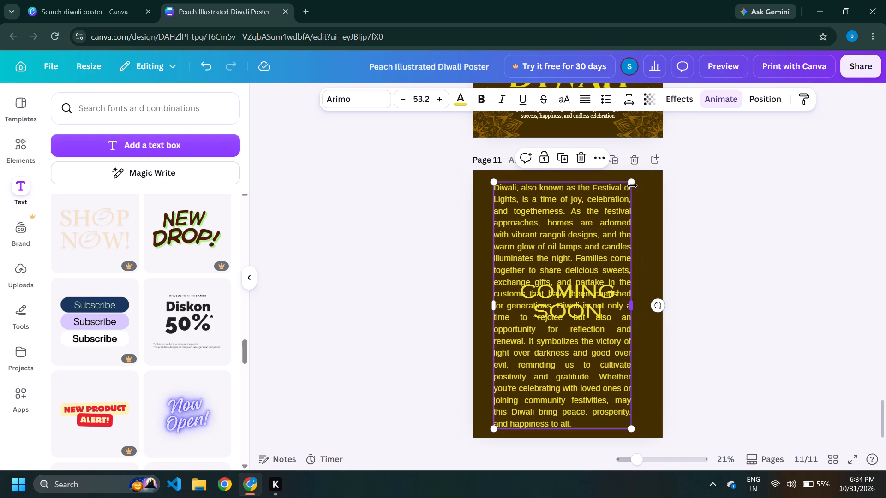
left_click_drag(634, 307, 655, 314)
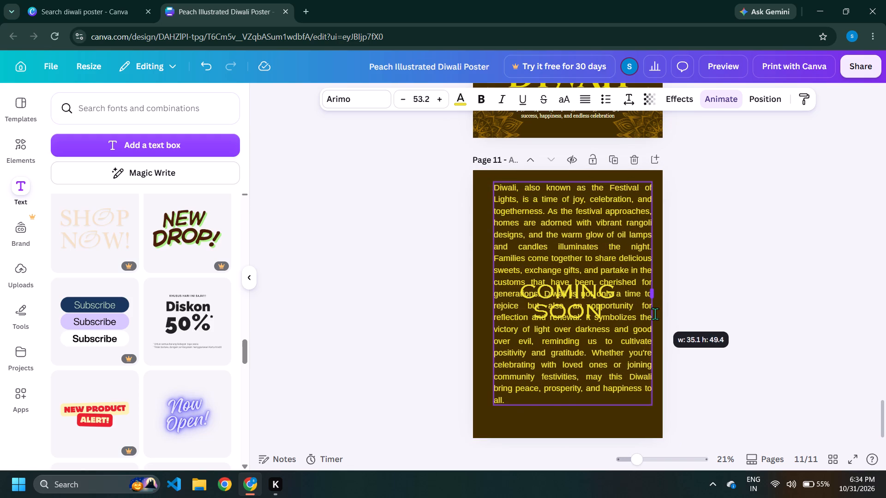
left_click_drag(655, 314, 648, 325)
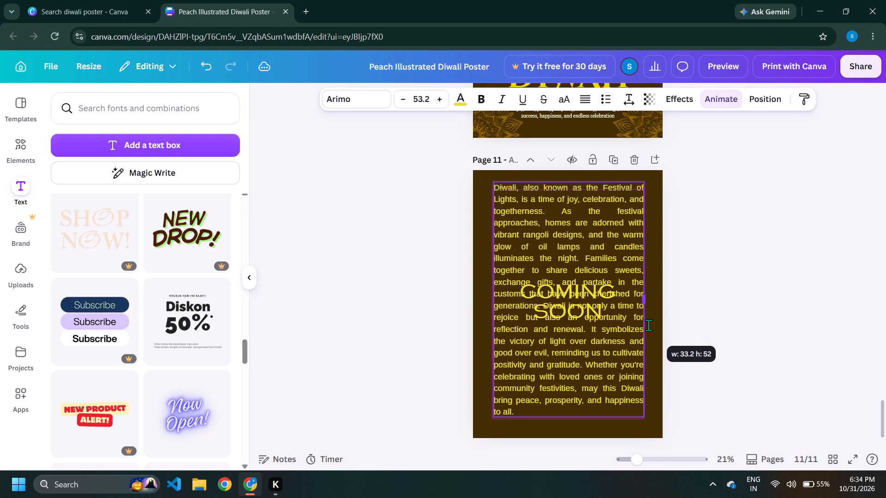
left_click_drag(648, 325, 648, 326)
Move the Diwali paragraph aside and delete the yellow "COMING SOON" text from page 11.
left_click(578, 299)
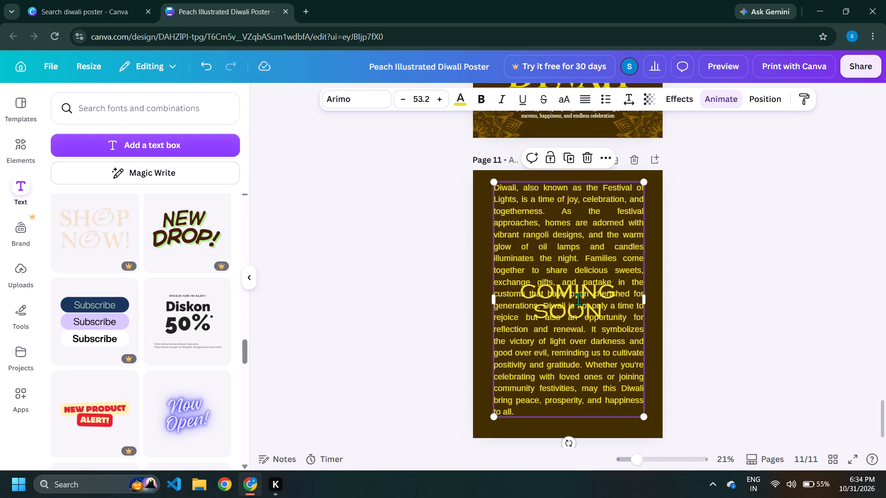
left_click(760, 224)
left_click_drag(565, 307, 577, 280)
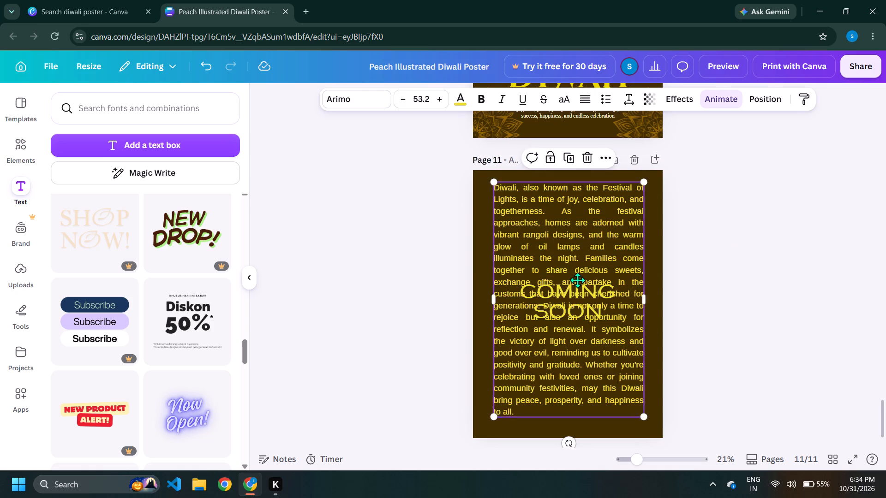
left_click_drag(577, 280, 644, 323)
left_click(539, 299)
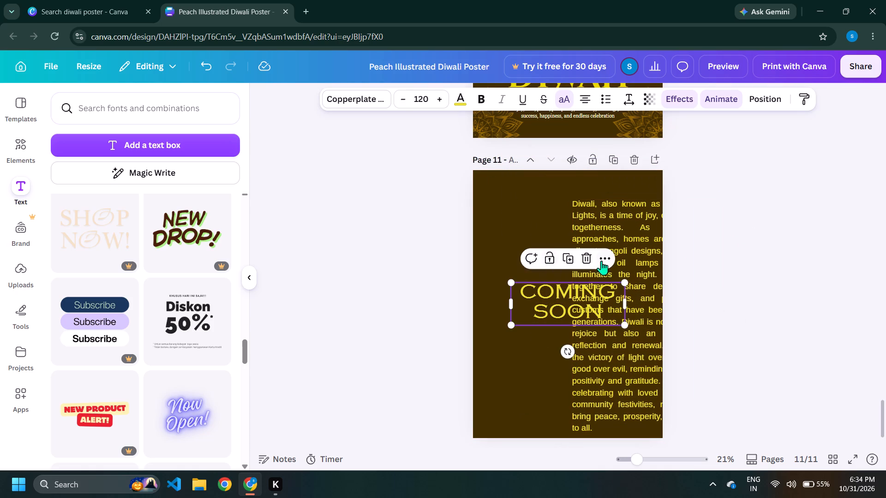
left_click(587, 261)
Move the Diwali paragraph back to the centre of page 11.
left_click_drag(599, 271, 520, 261)
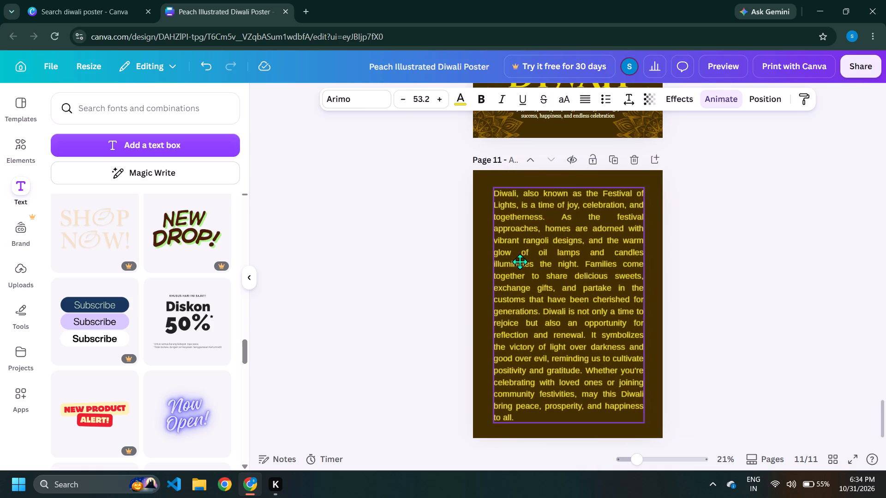
left_click_drag(520, 261, 520, 264)
Change the Diwali paragraph's font to Georgia Pro.
left_click(357, 97)
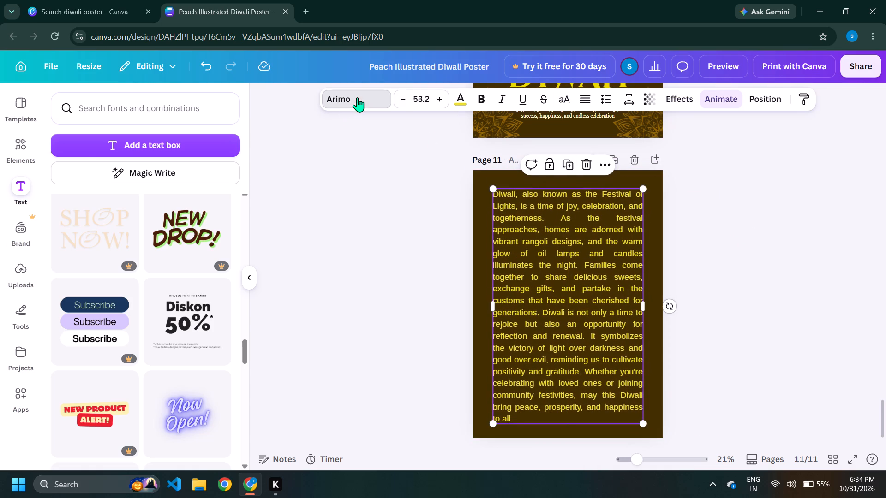
left_click(131, 228)
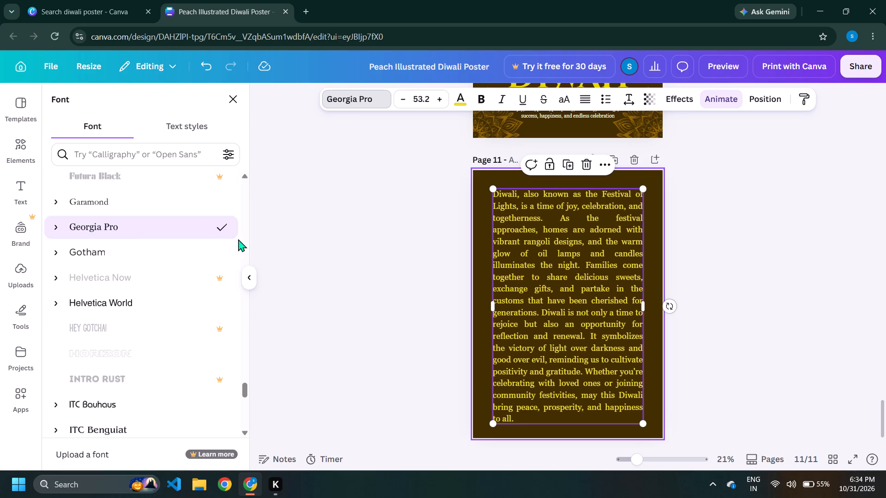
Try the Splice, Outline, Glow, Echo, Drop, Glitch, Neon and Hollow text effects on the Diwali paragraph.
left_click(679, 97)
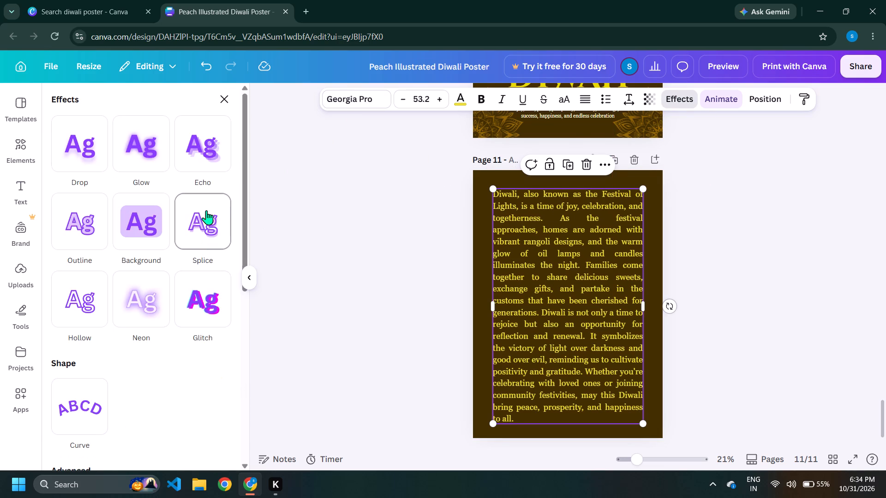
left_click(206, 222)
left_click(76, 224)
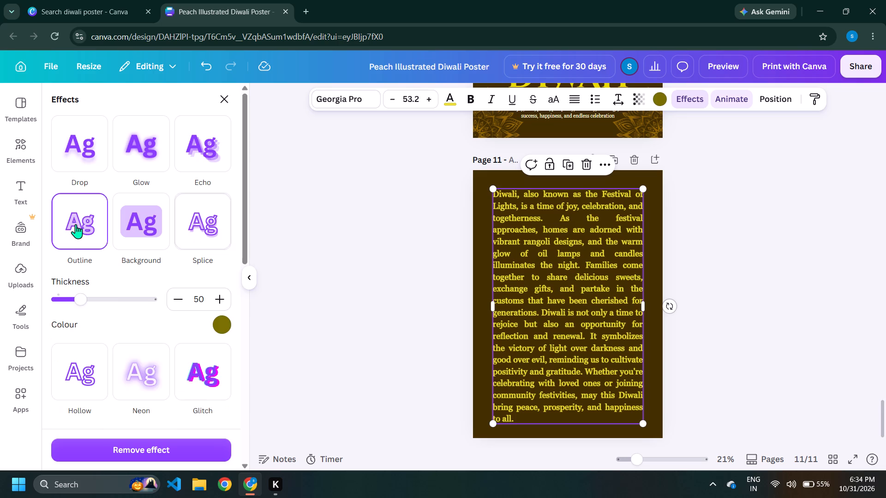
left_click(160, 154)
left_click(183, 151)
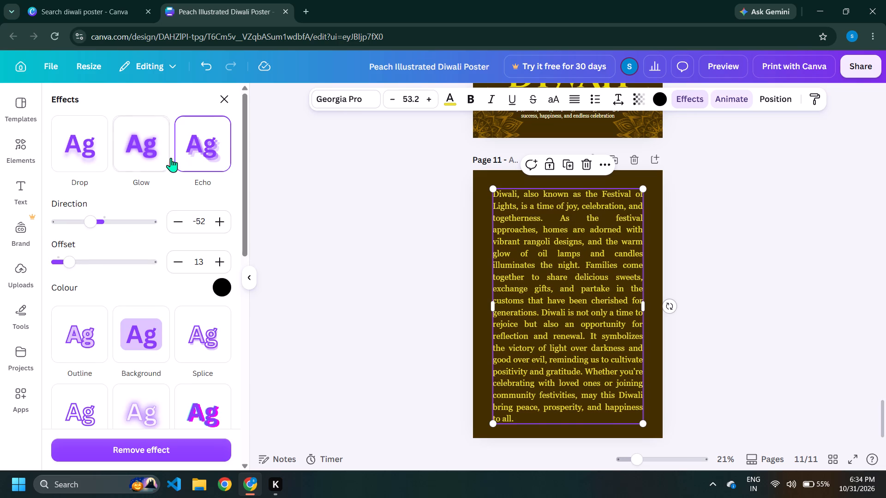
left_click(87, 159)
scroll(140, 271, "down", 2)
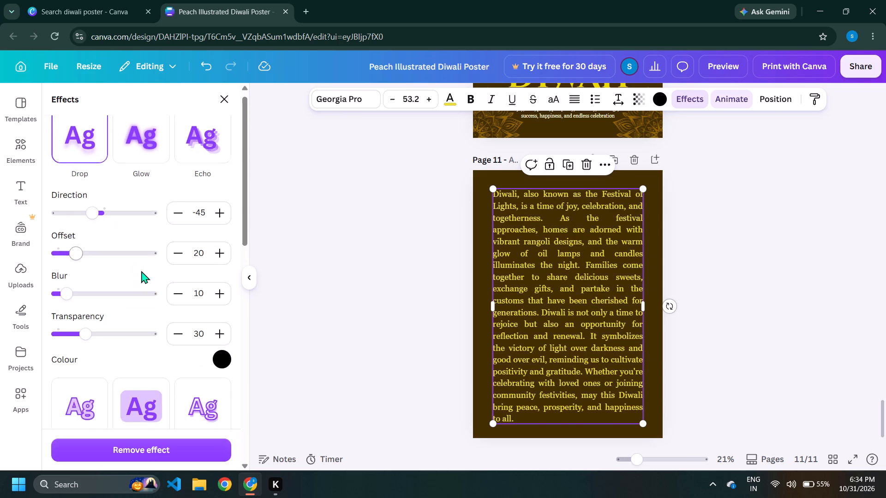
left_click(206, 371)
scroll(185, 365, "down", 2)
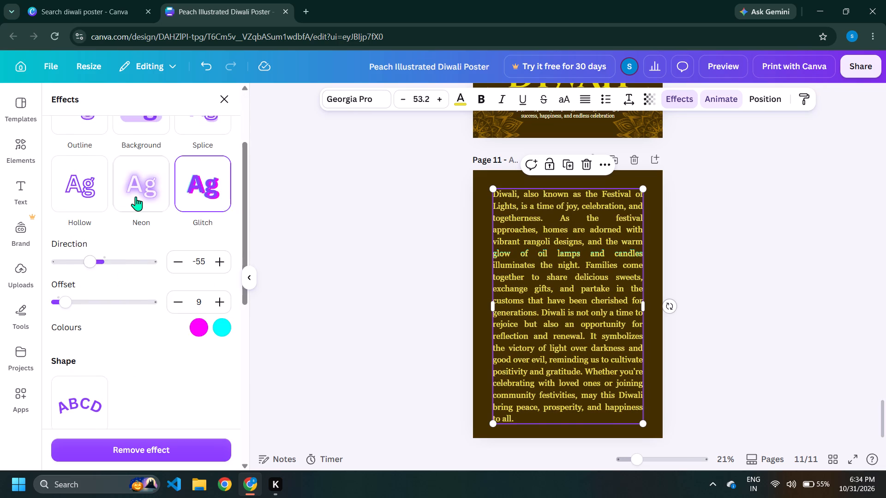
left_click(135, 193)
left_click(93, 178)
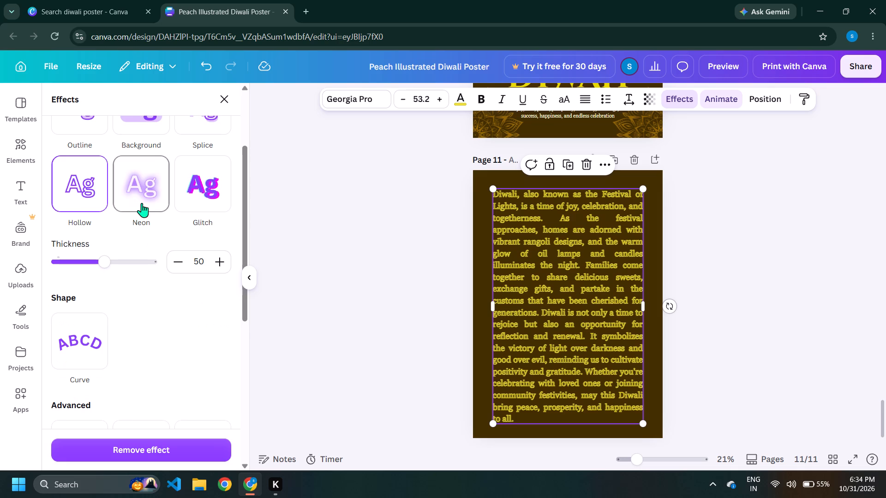
Apply the Outline text effect with thickness 50 to the Diwali paragraph.
scroll(143, 203, "up", 2)
left_click(93, 226)
left_click(125, 228)
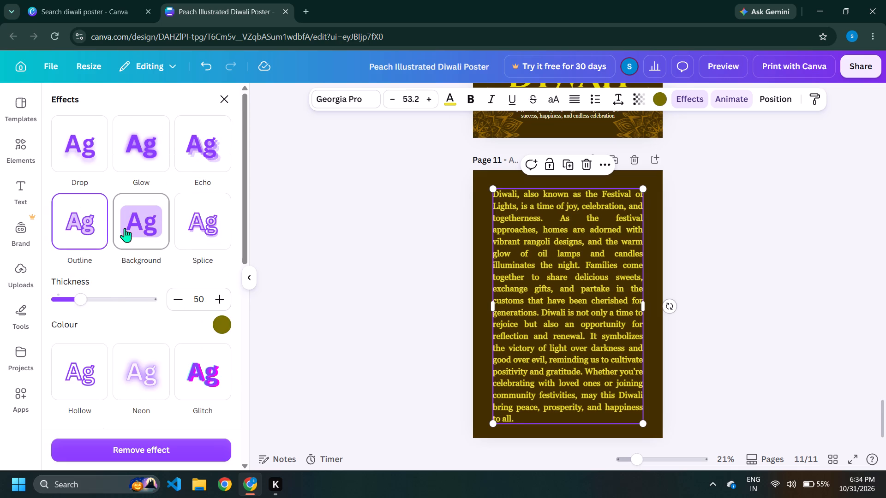
left_click(77, 222)
left_click(371, 251)
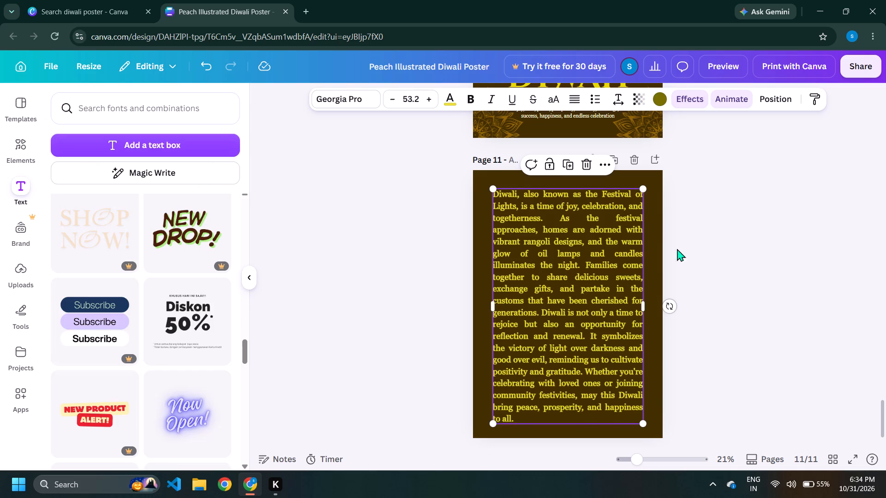
Enlarge the Diwali paragraph to font size 56.8 and resize its text box to about 35 wide.
left_click(723, 237)
left_click(531, 285)
left_click_drag(517, 272, 501, 260)
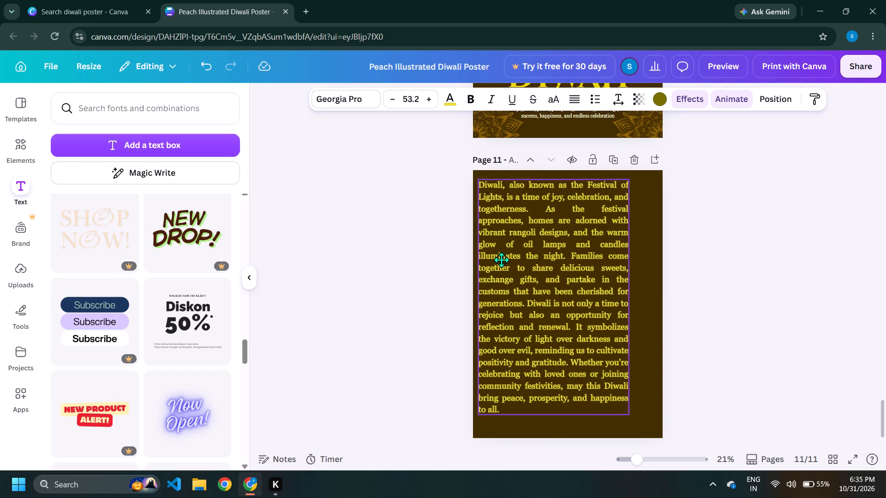
left_click_drag(501, 260, 500, 257)
left_click_drag(622, 411, 654, 437)
left_click(643, 308)
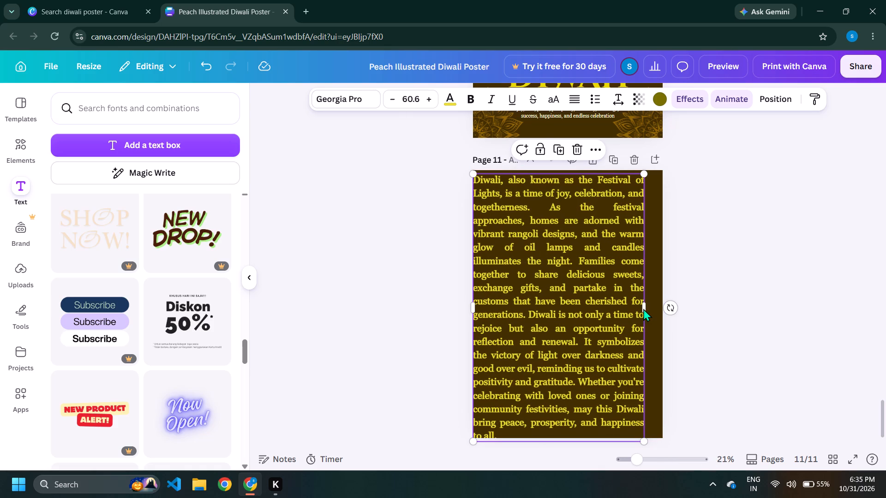
left_click(644, 308)
left_click_drag(646, 310, 659, 311)
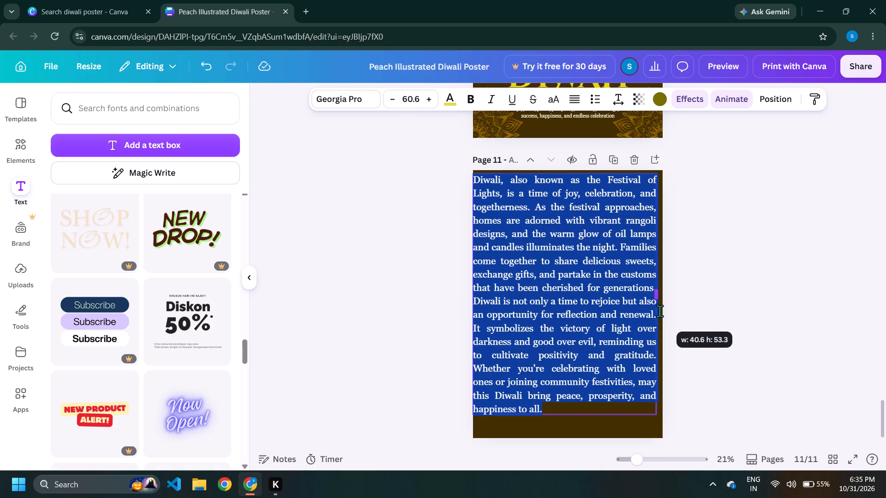
left_click_drag(659, 311, 661, 311)
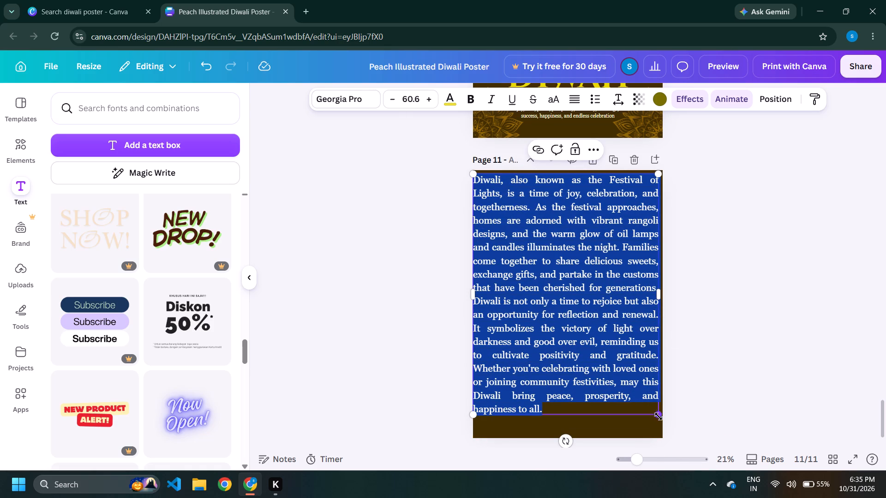
left_click_drag(659, 417, 640, 408)
left_click_drag(648, 291, 632, 290)
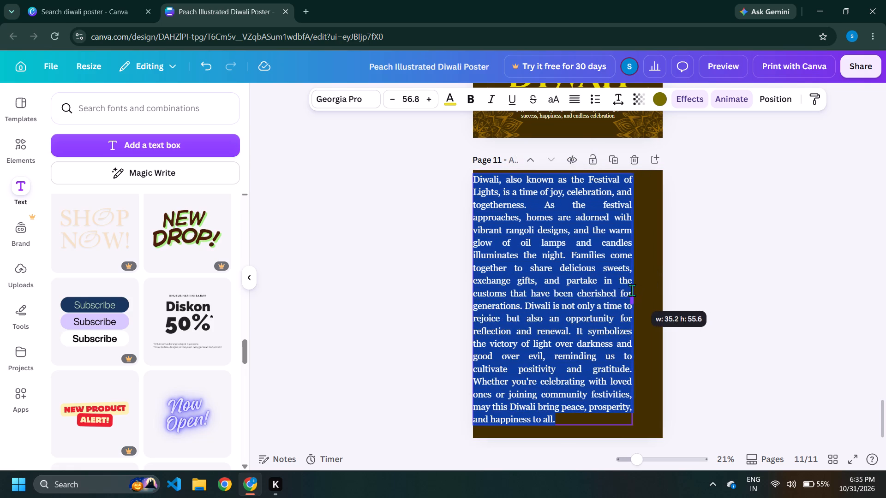
left_click_drag(632, 290, 633, 290)
Move the Diwali paragraph so it is centred horizontally on page 11.
left_click_drag(561, 288, 616, 288)
left_click(714, 256)
left_click_drag(567, 280, 599, 285)
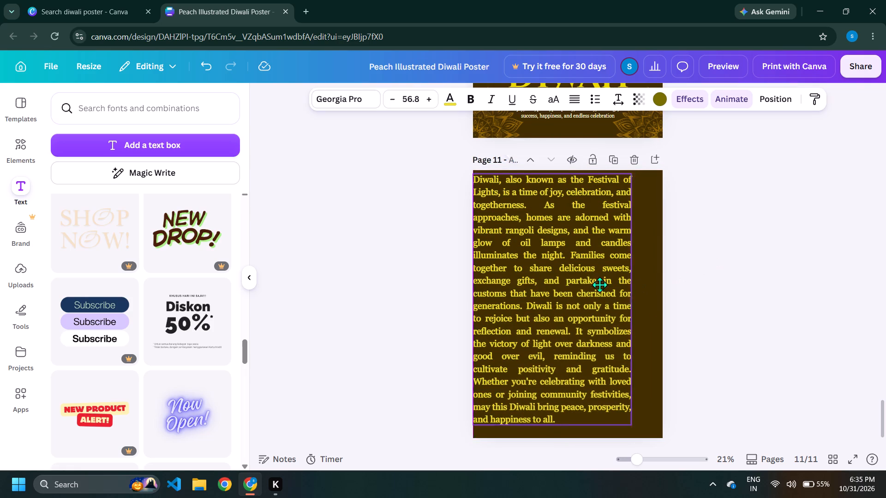
left_click_drag(599, 285, 583, 285)
left_click(764, 267)
Search the fonts and text combinations for "coming soon".
scroll(560, 297, "up", 2)
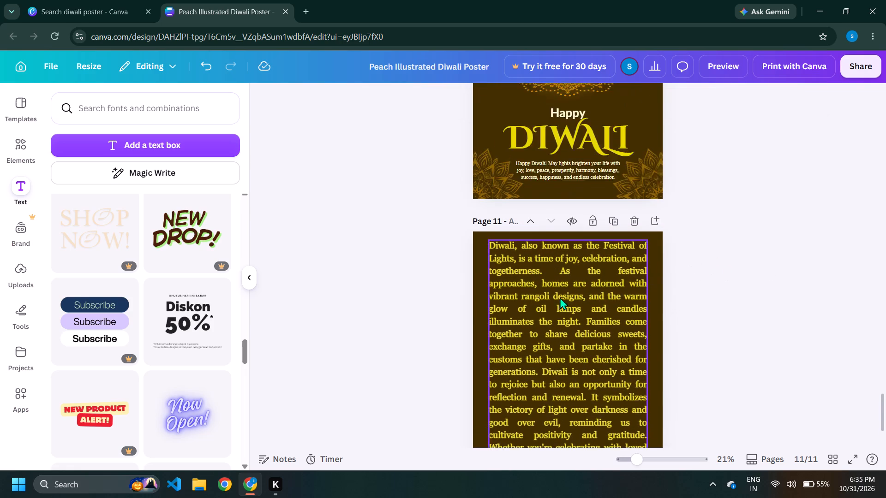
scroll(550, 296, "down", 2)
scroll(174, 321, "down", 13)
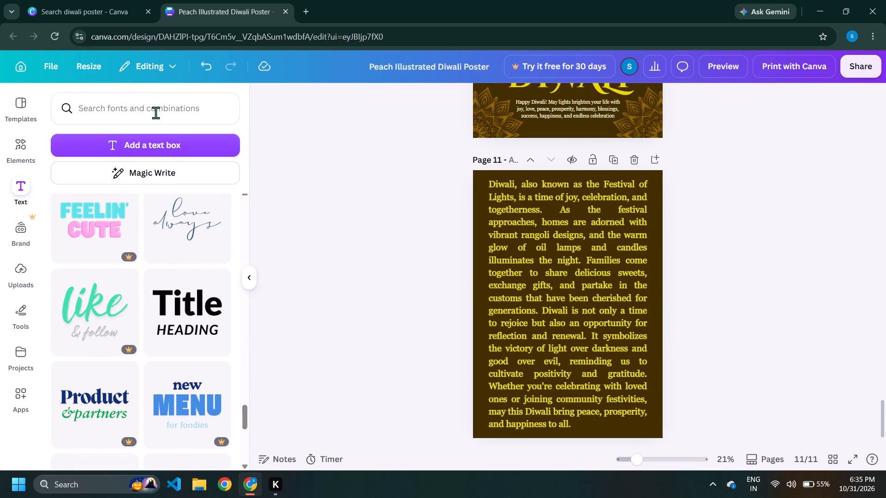
left_click(156, 113)
type("commin")
key("BackSpace")
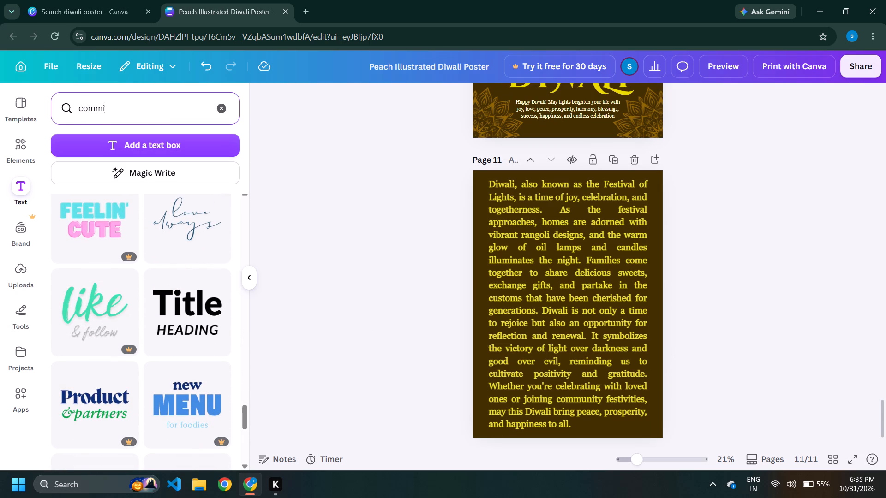
key("BackSpace")
key("BackSpace")
type("ing soon")
key("space")
key("Return")
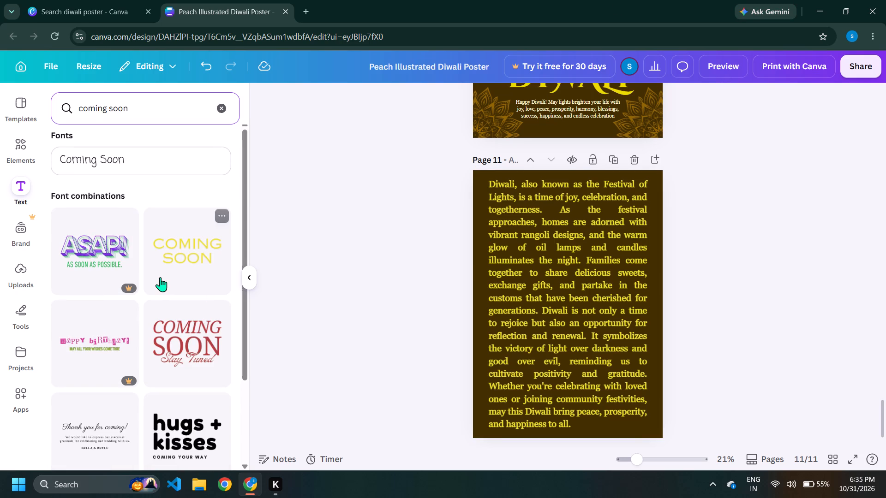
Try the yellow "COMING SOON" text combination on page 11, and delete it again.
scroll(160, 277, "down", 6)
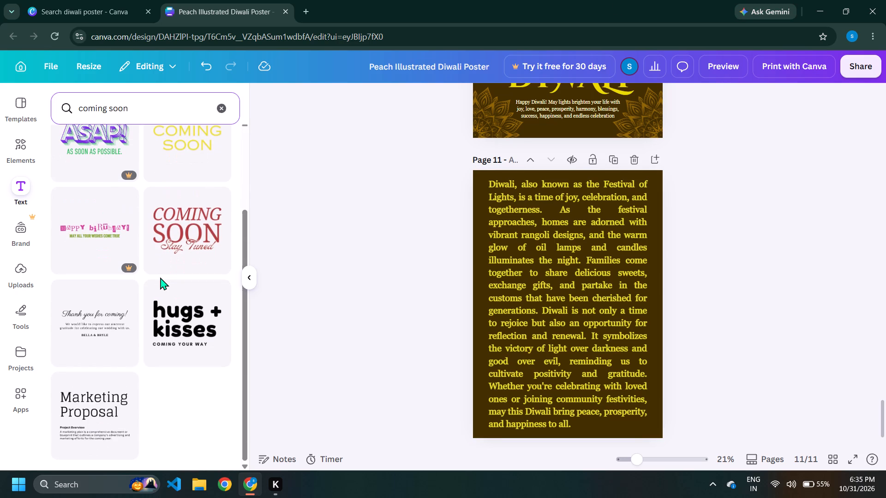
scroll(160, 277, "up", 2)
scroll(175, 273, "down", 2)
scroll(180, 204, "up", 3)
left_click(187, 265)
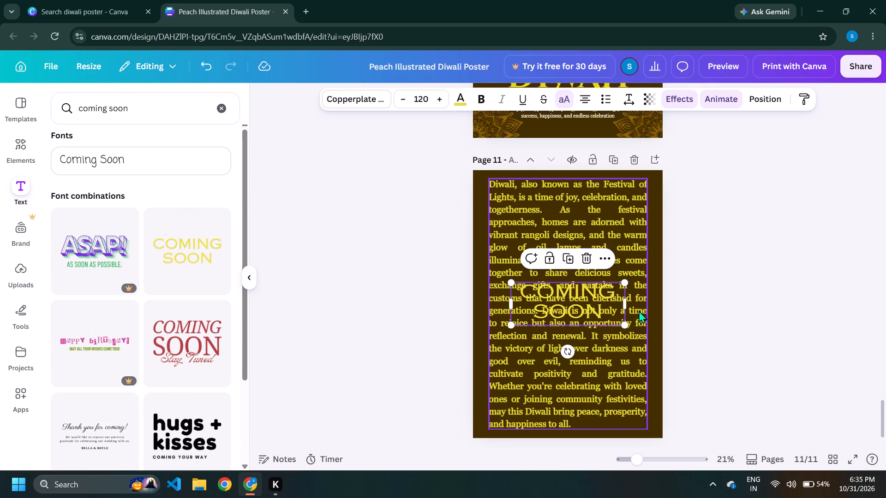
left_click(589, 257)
Add the red "COMING SOON Stay Tuned" text combination to page 11.
left_click(187, 338)
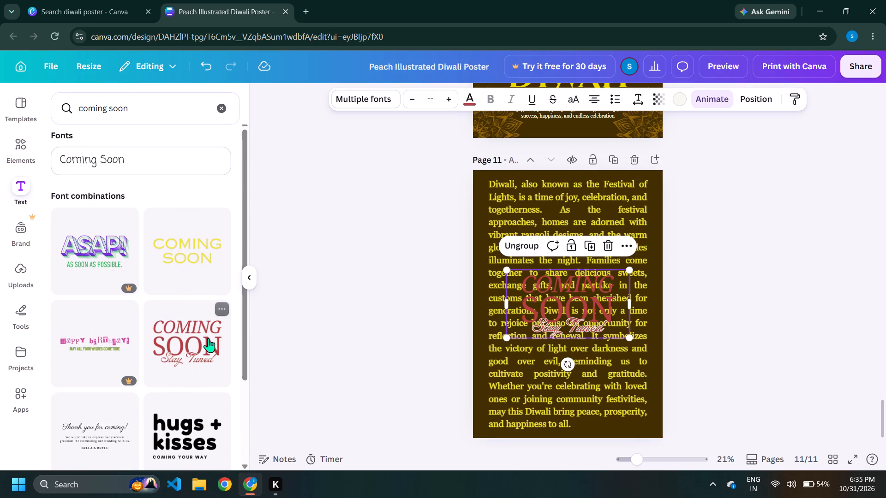
left_click(562, 307)
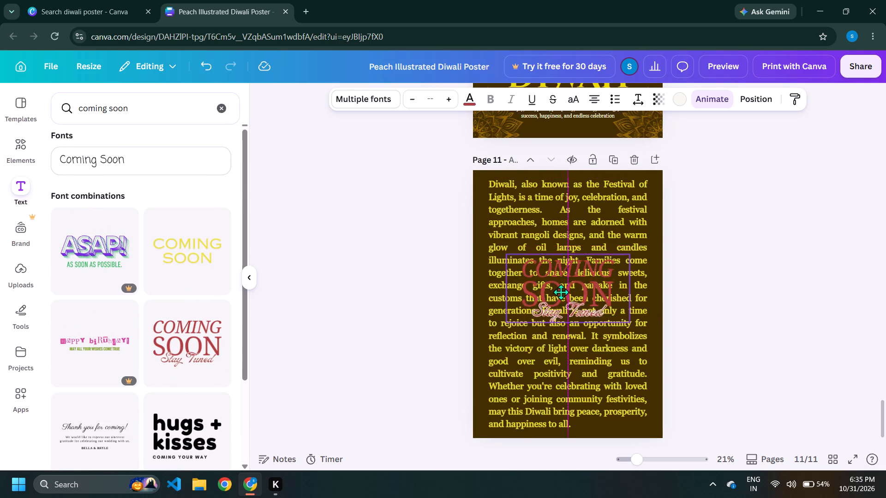
Change the Diwali paragraph's text colour to white.
left_click(521, 220)
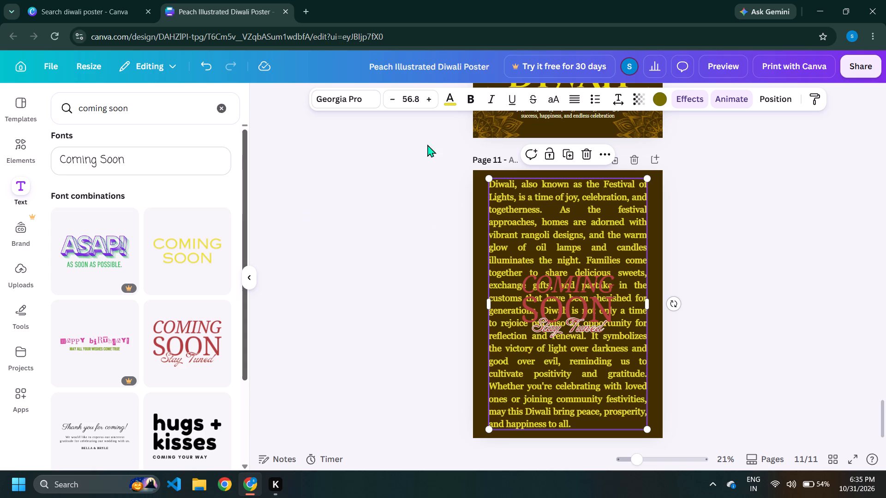
left_click(450, 98)
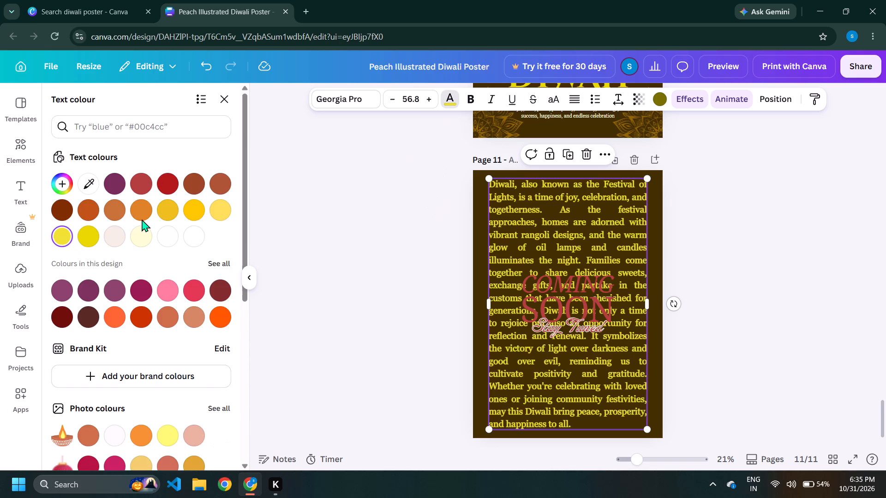
left_click(177, 209)
left_click(198, 209)
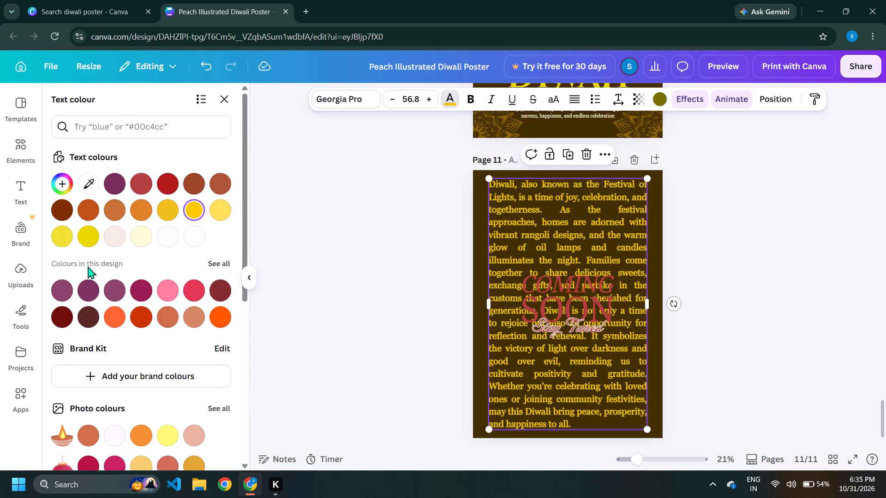
scroll(98, 230, "down", 3)
scroll(133, 336, "down", 3)
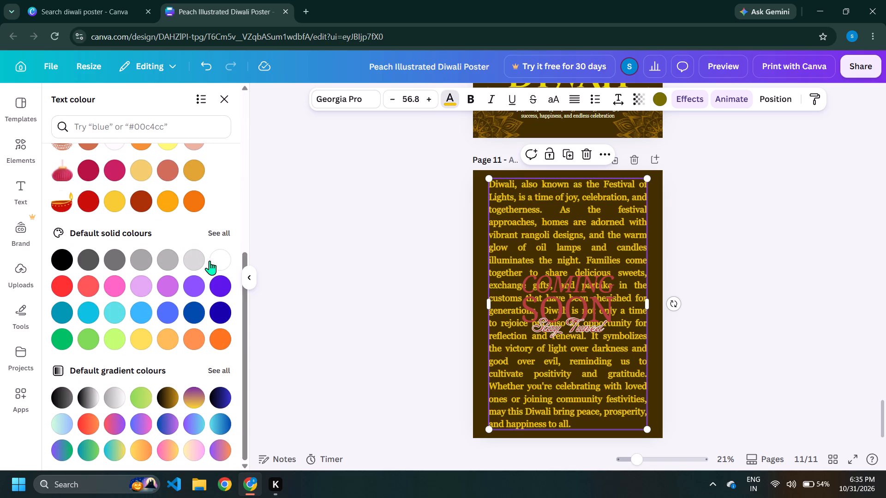
left_click(209, 261)
left_click(212, 260)
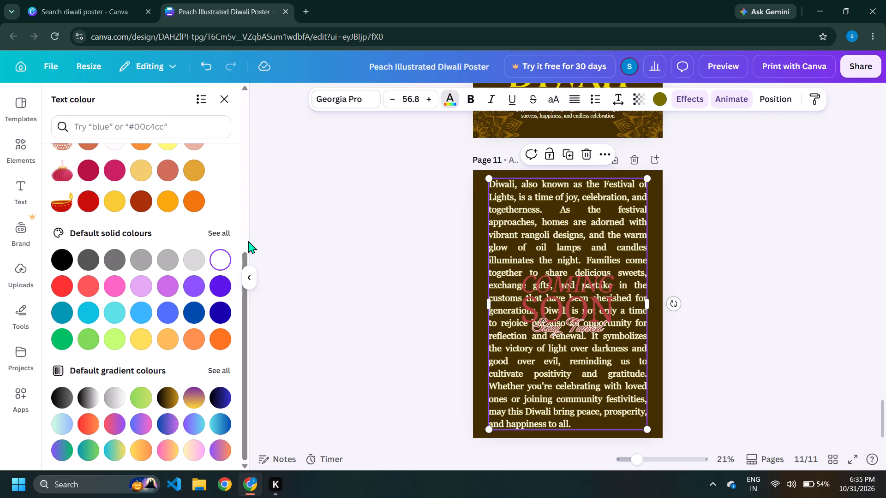
Change the font of the red "COMING SOON Stay Tuned" group to Lovelo.
left_click(573, 305)
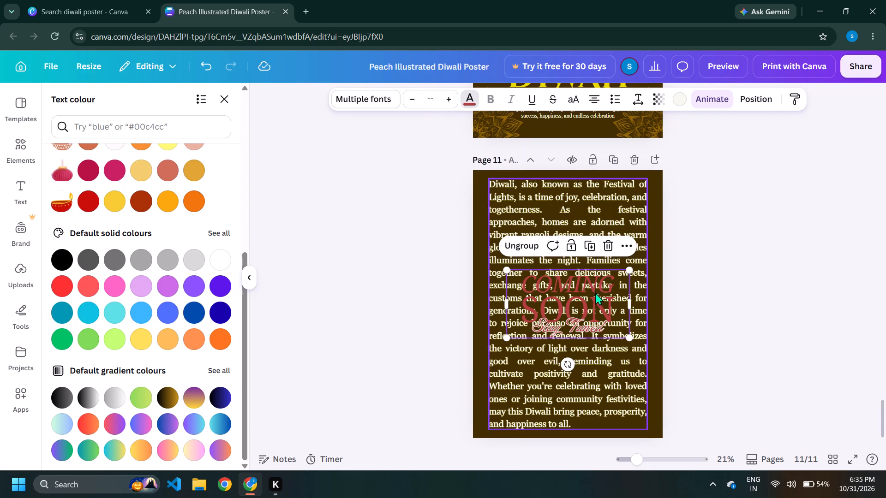
left_click(378, 97)
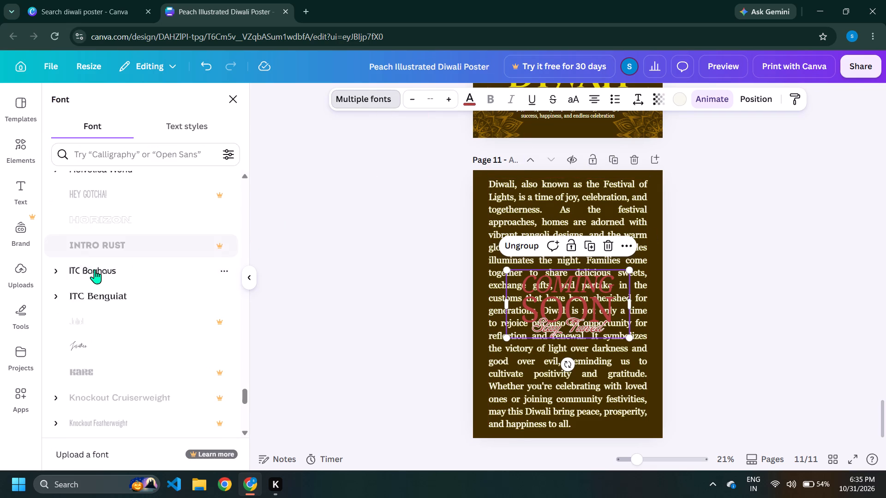
scroll(95, 269, "down", 6)
left_click(107, 257)
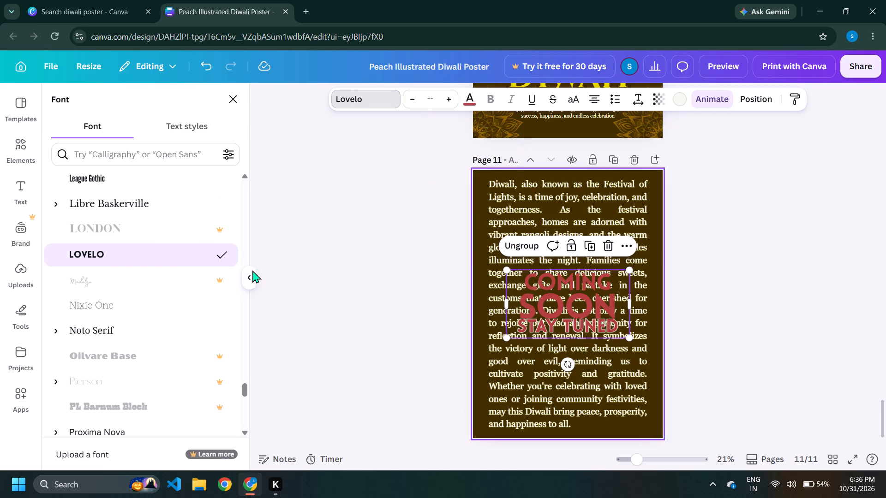
scroll(131, 268, "down", 3)
scroll(137, 267, "up", 7)
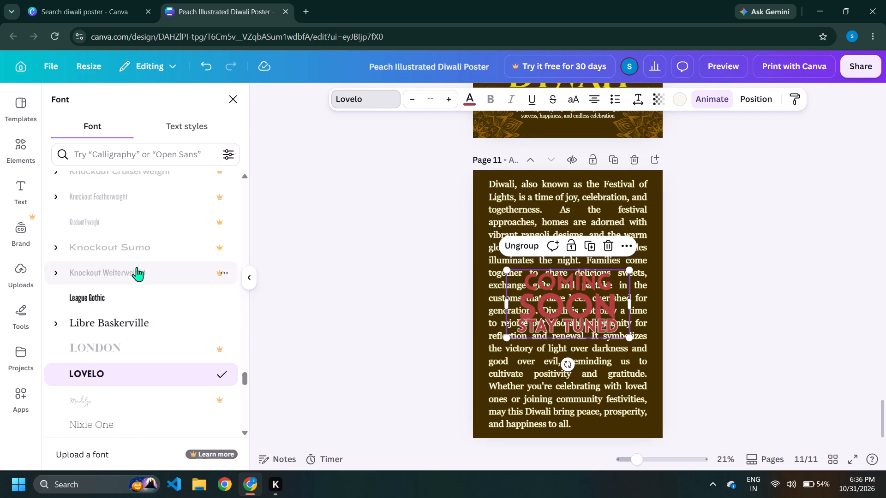
Set the "COMING SOON Stay Tuned" group's effect colour to the yellow-orange photo colour.
left_click(684, 101)
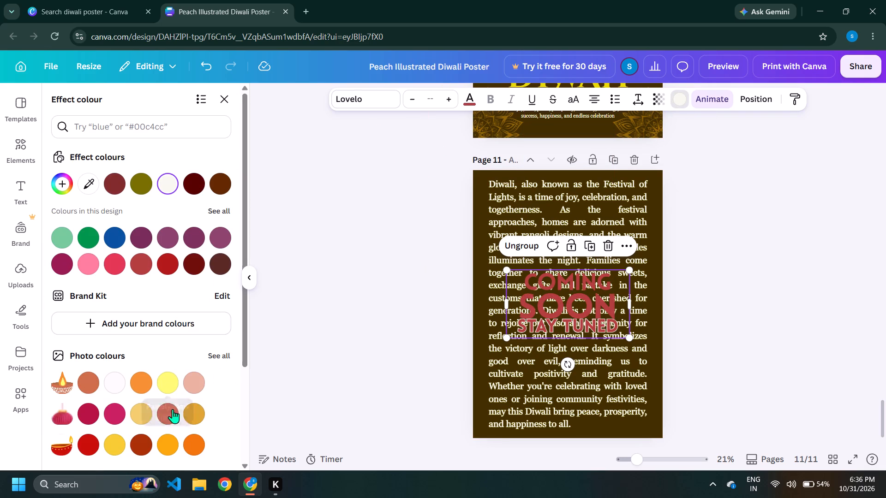
scroll(173, 410, "down", 1)
left_click(166, 385)
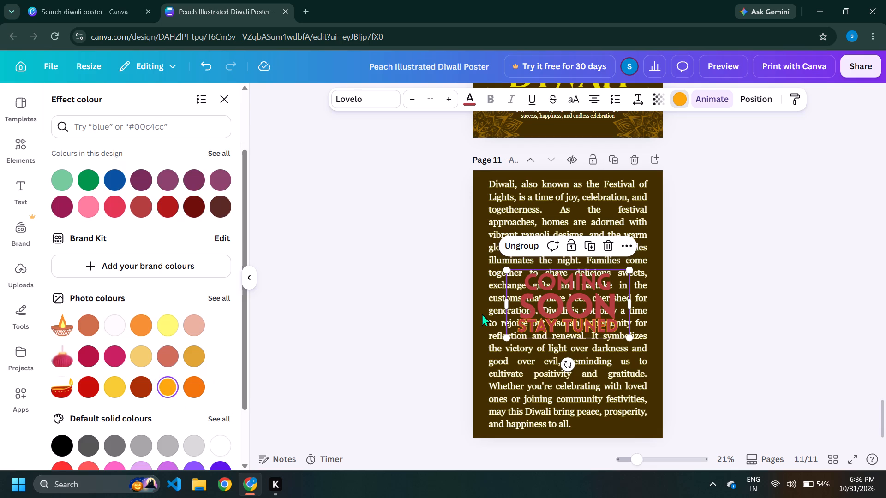
Change the text colour of the "COMING" line on page 11 to bright yellow.
left_click_drag(323, 334, 356, 325)
left_click(570, 295)
left_click(570, 295)
left_click(558, 279)
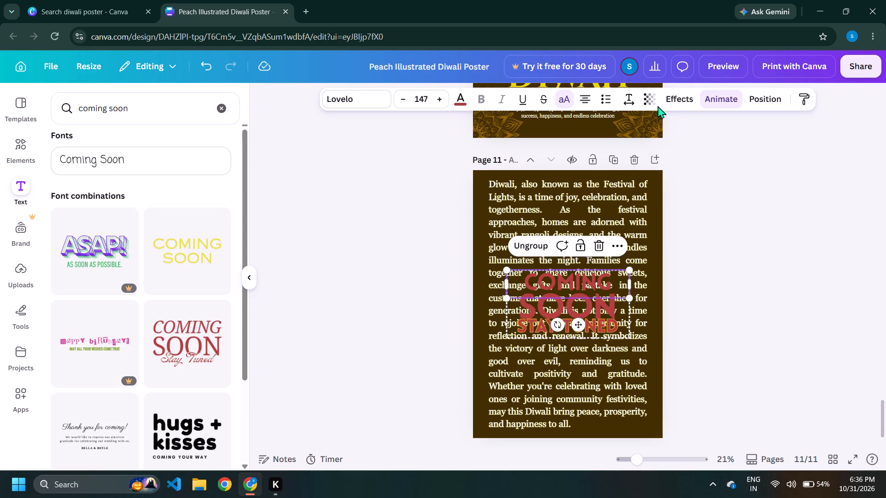
left_click(464, 107)
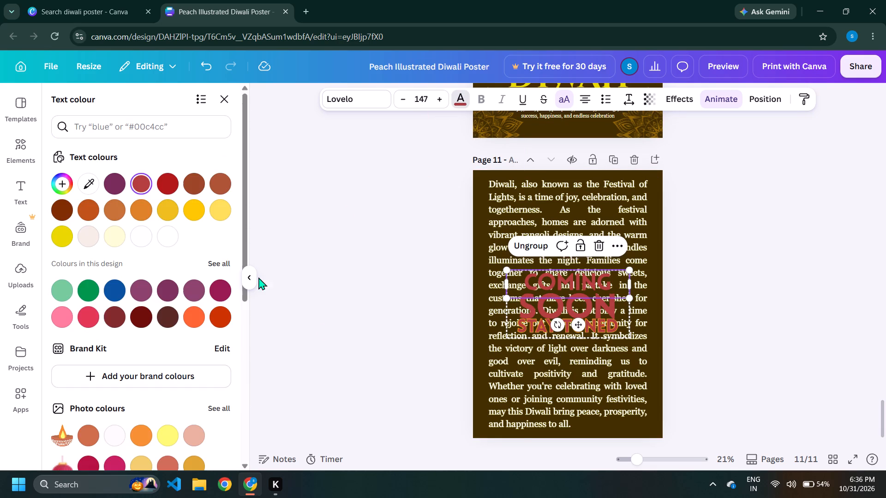
left_click(195, 210)
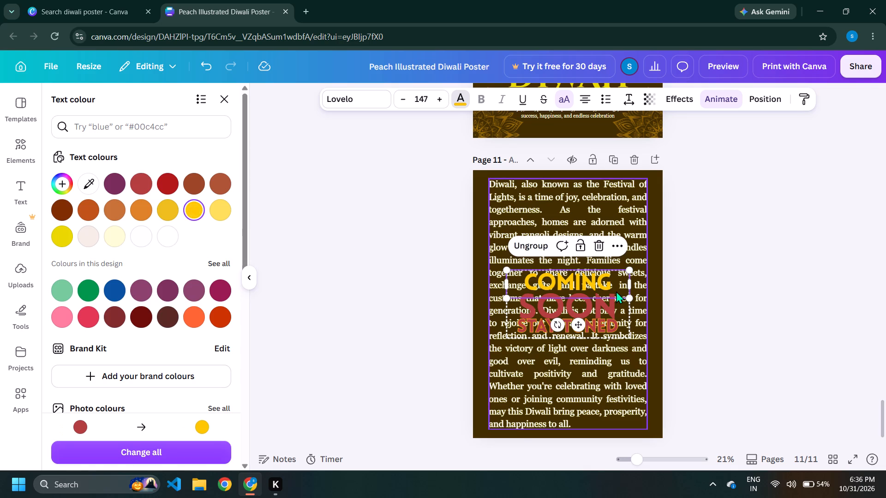
Change the text colour of the "SOON" line to golden yellow.
left_click(584, 302)
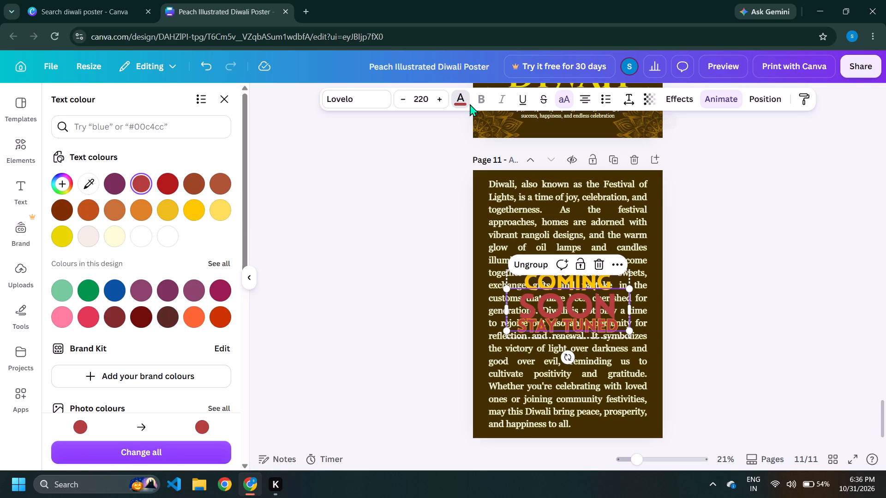
left_click(459, 106)
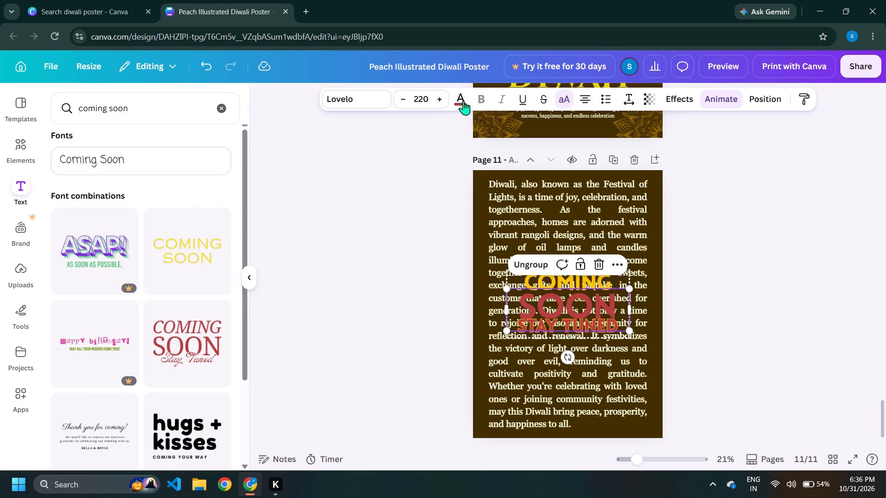
left_click(460, 100)
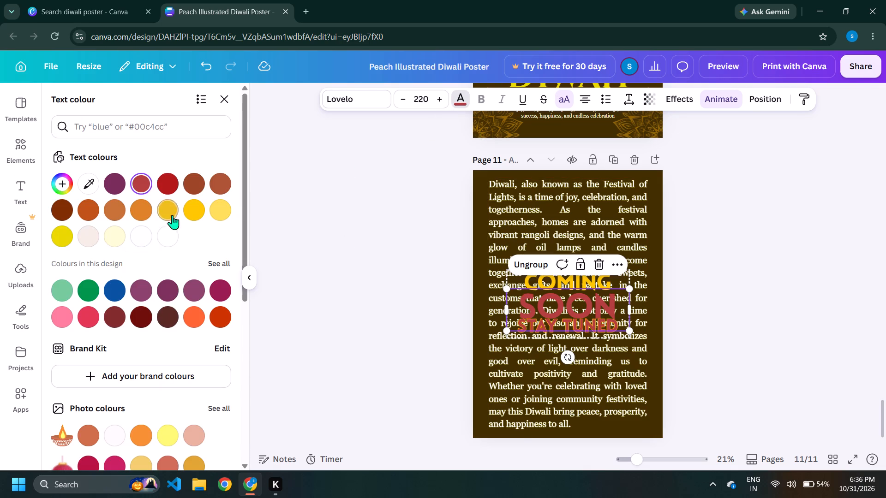
left_click(171, 211)
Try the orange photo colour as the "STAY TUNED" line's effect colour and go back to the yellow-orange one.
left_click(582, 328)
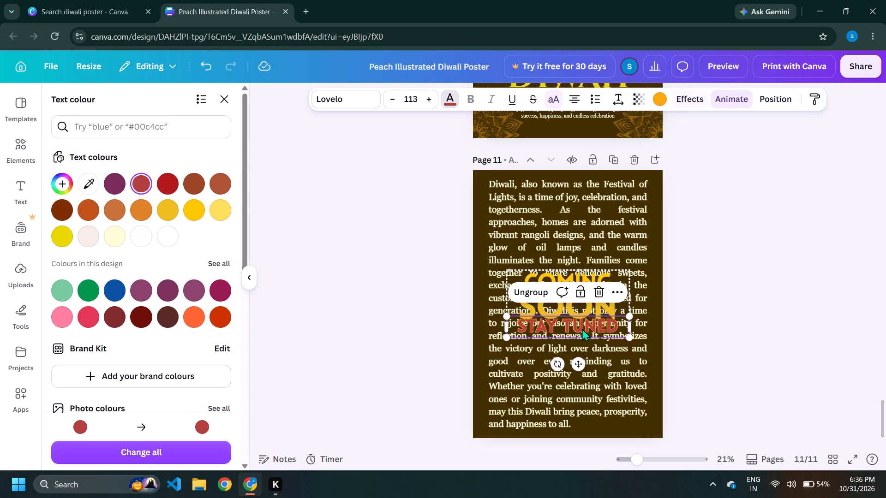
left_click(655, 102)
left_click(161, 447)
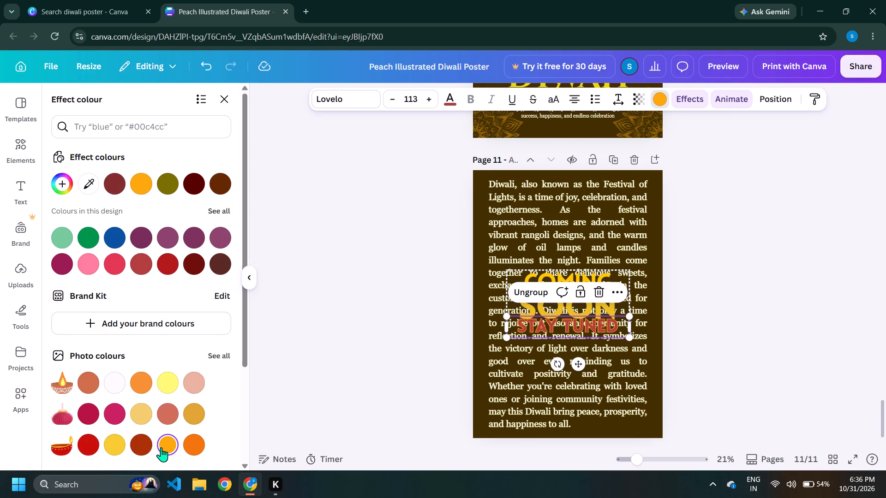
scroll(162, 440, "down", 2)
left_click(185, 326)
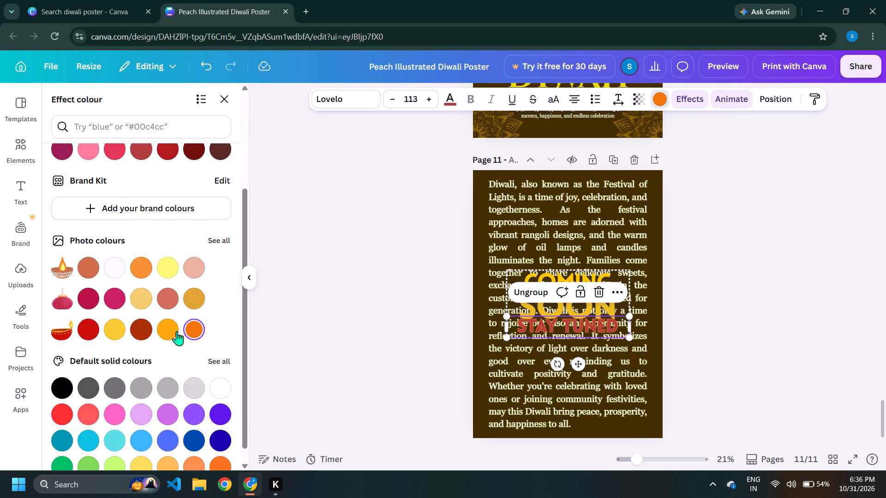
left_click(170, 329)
Replace the "STAY TUNED" line's outline with the Drop shadow effect.
left_click(689, 104)
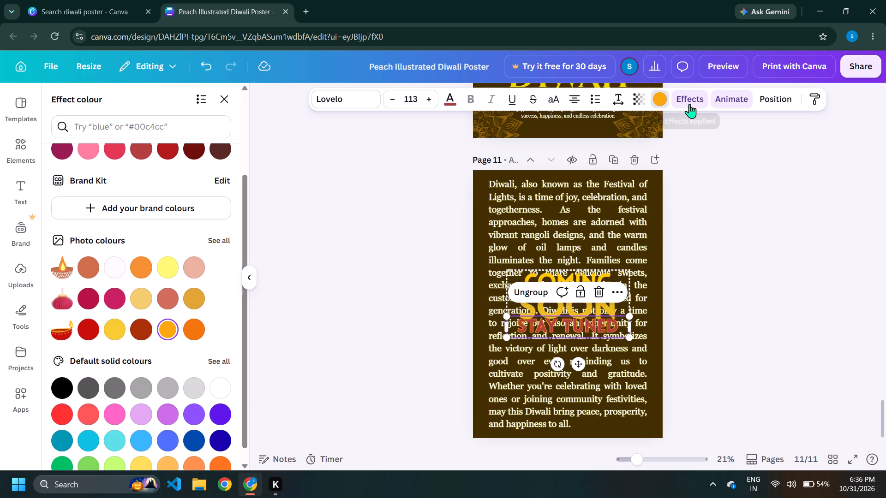
scroll(151, 309, "up", 4)
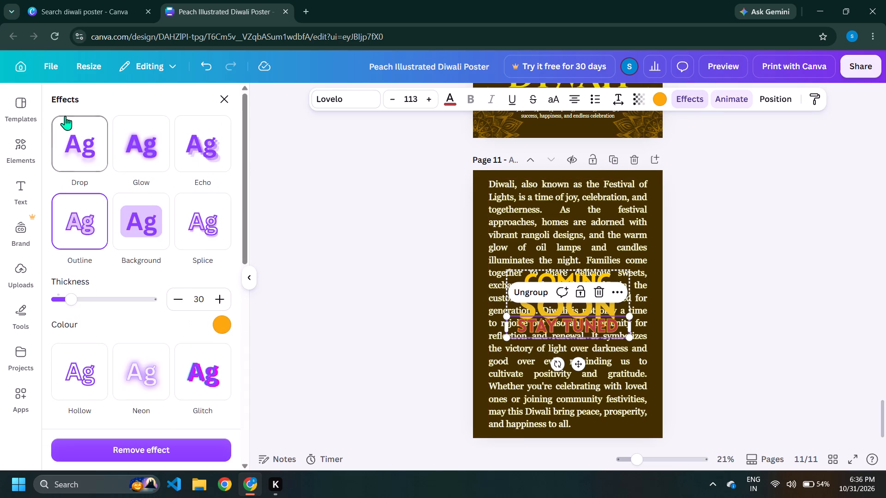
left_click(90, 146)
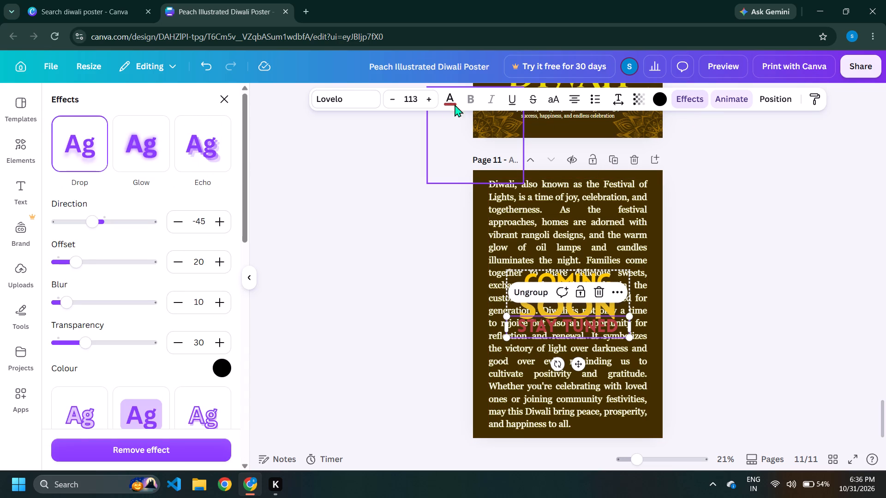
Change the text colour of the "STAY TUNED" line to the same golden yellow as "SOON".
left_click(450, 102)
left_click(166, 215)
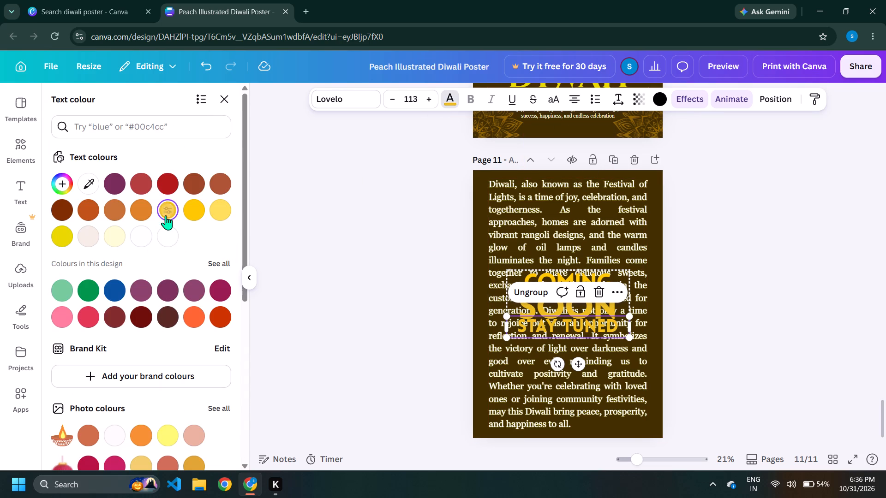
left_click(341, 248)
left_click(386, 282)
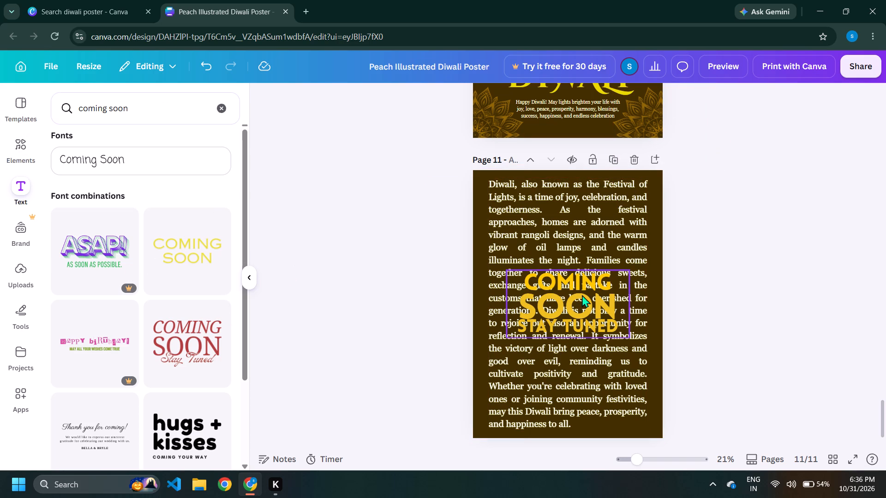
left_click(369, 278)
left_click(245, 287)
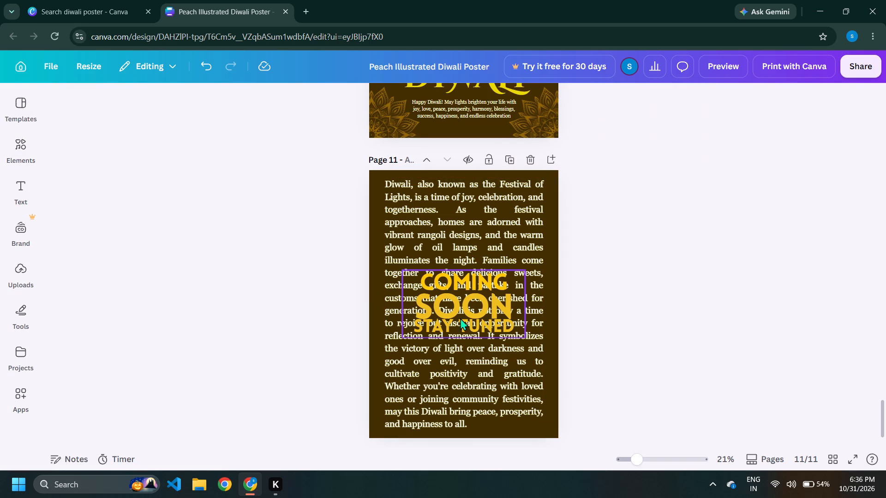
Move the "COMING SOON STAY TUNED" group slightly upward, keeping it horizontally centred on page 11.
left_click_drag(461, 322, 459, 331)
left_click_drag(458, 314, 461, 299)
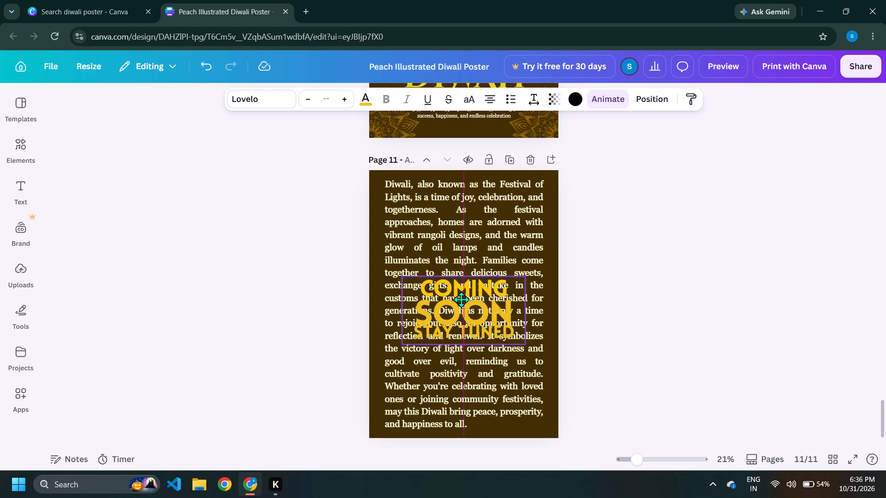
left_click_drag(461, 299, 461, 299)
Send the "COMING SOON STAY TUNED" group backward so it sits behind the Diwali paragraph.
left_click(521, 237)
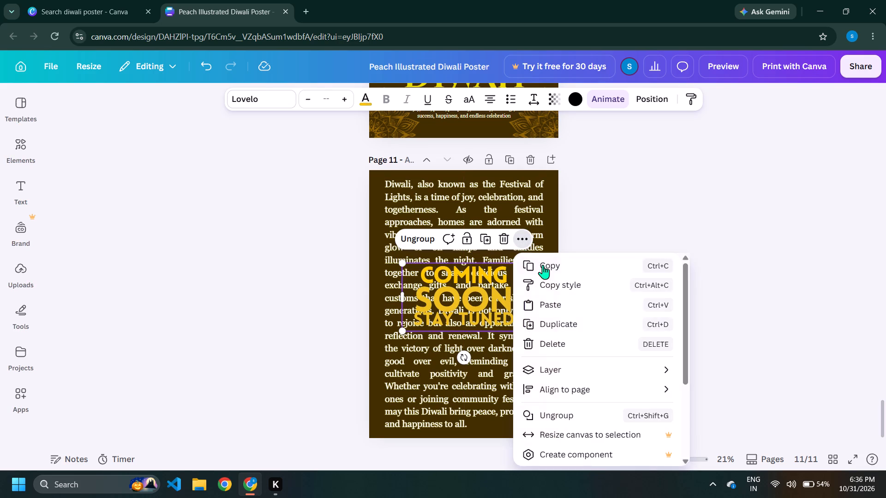
left_click(558, 368)
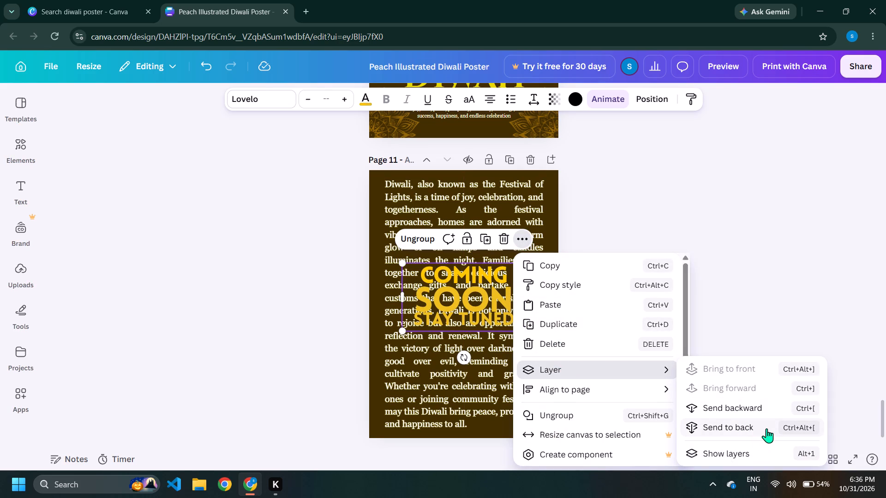
left_click(767, 409)
left_click(791, 171)
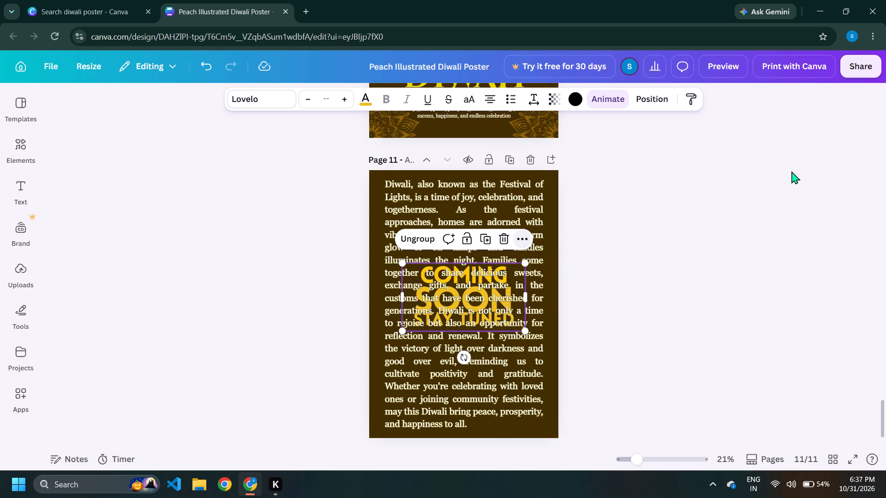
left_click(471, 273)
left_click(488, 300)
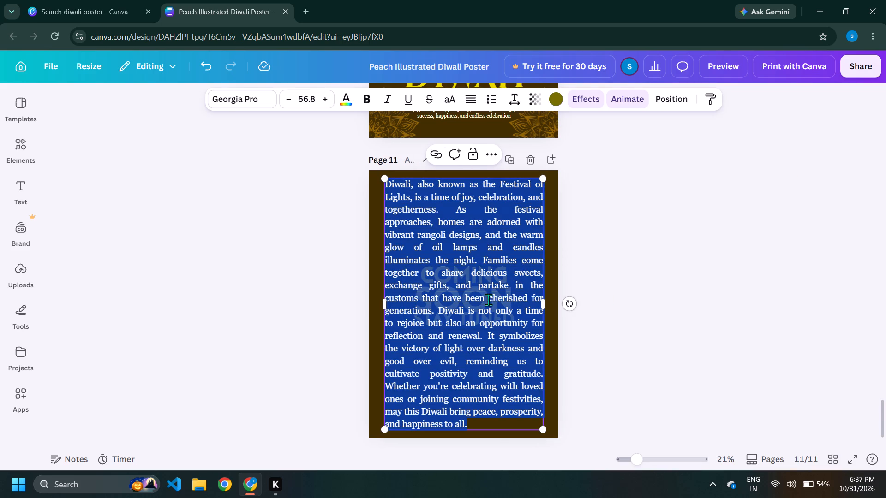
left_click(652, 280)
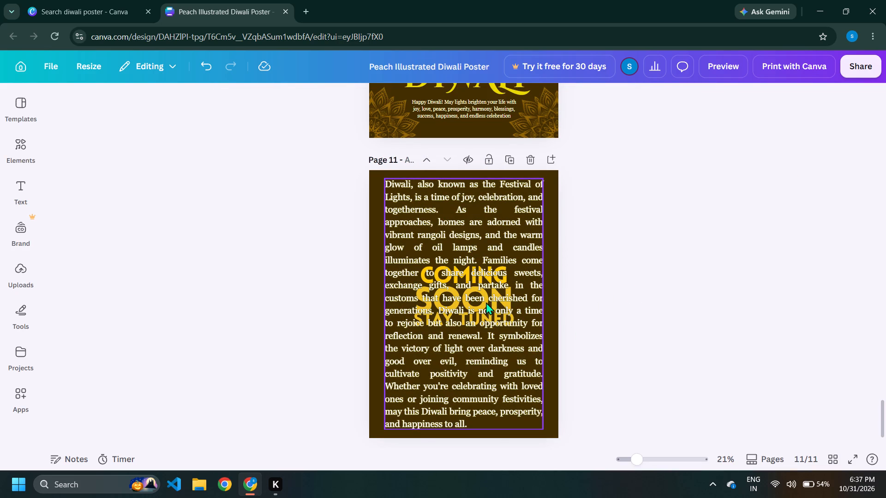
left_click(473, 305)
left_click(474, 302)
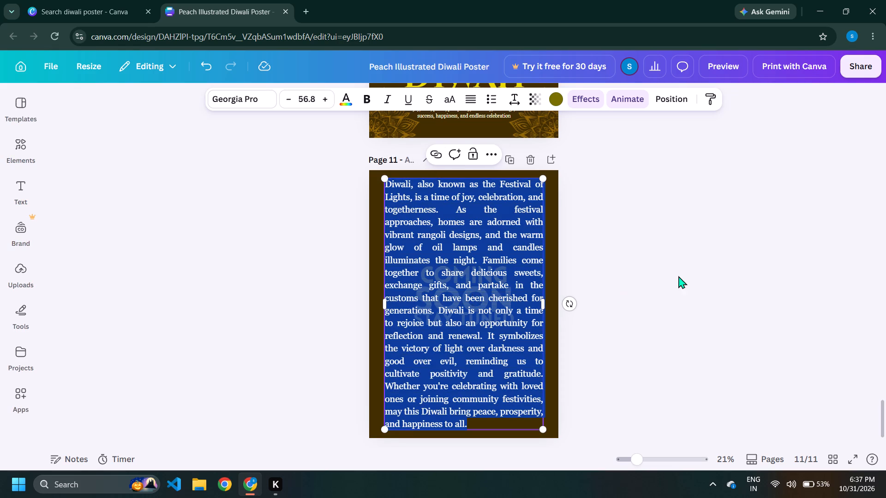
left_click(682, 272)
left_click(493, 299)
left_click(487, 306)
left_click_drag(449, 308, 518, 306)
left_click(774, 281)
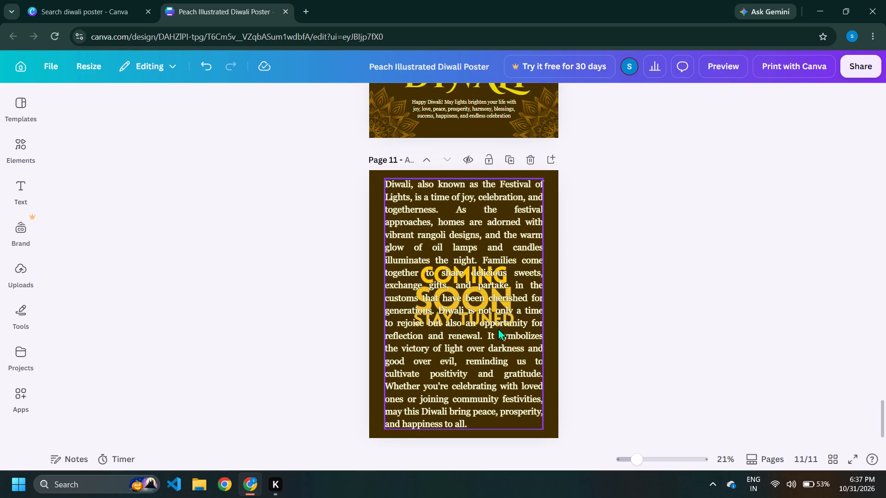
Move the Diwali paragraph aside past the page's right edge to uncover the "COMING SOON STAY TUNED" group.
left_click_drag(498, 328, 647, 320)
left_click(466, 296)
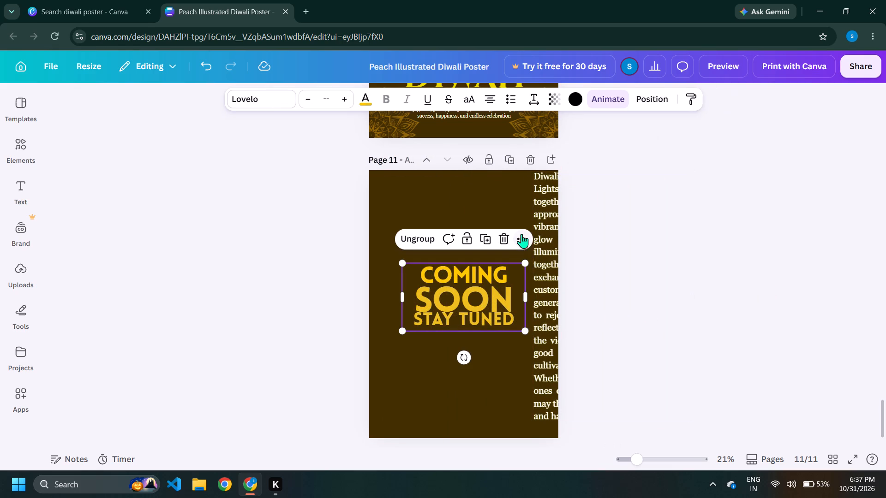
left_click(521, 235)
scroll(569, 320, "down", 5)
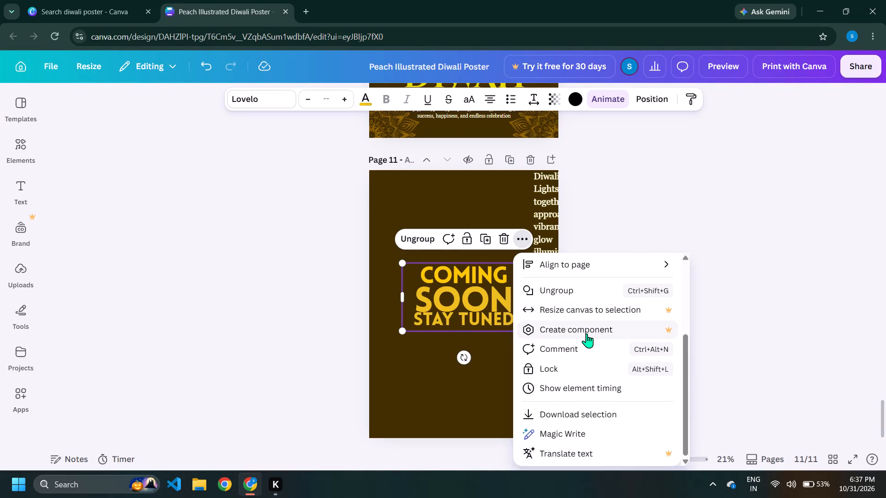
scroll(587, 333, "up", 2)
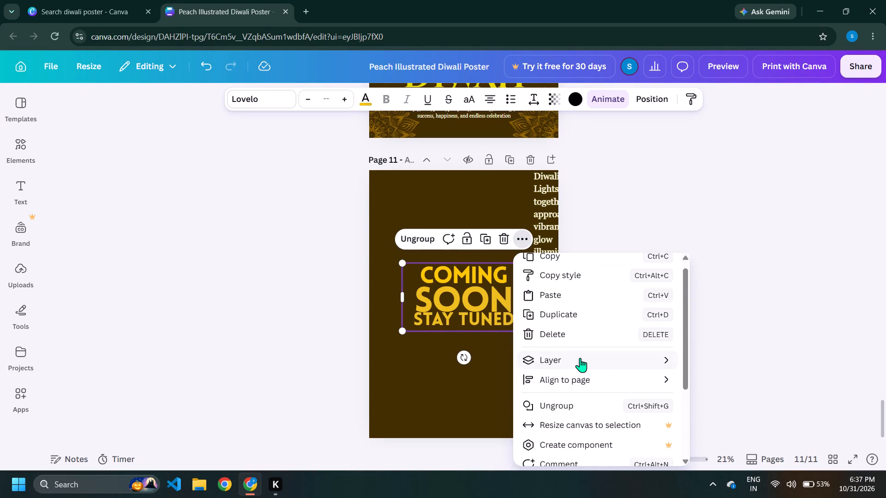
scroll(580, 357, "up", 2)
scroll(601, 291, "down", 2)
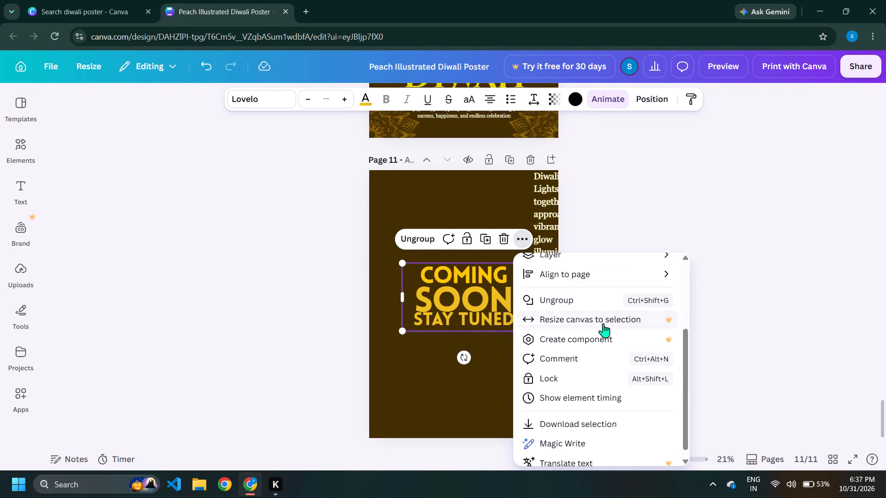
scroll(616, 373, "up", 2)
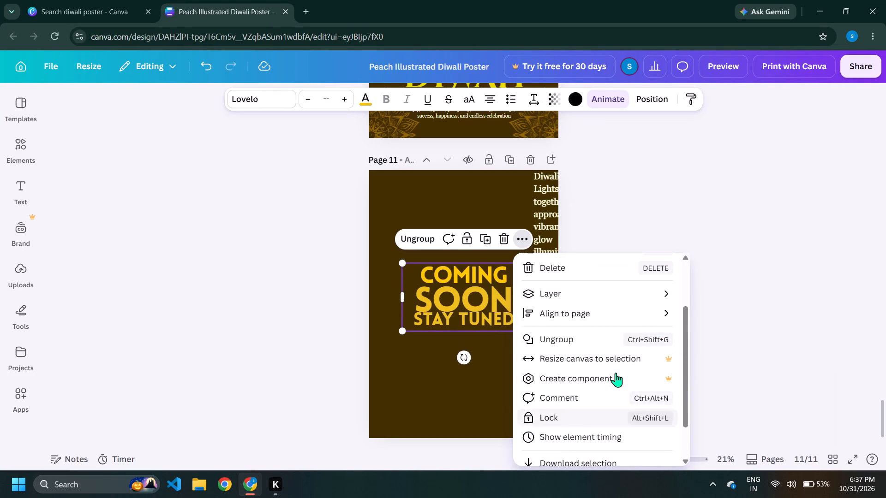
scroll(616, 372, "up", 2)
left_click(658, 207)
Nudge the "COMING SOON STAY TUNED" group slightly up and right, and set its transparency to 53.
left_click_drag(453, 296, 457, 290)
left_click(557, 96)
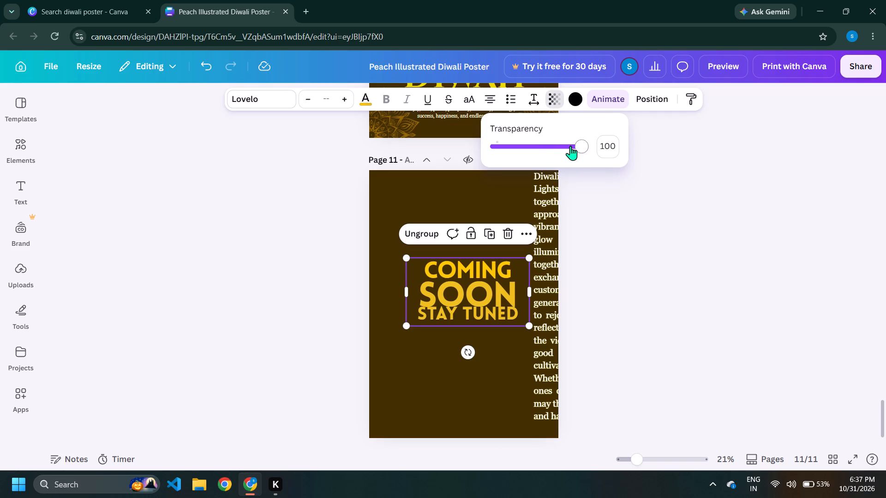
left_click(576, 144)
left_click_drag(574, 147, 540, 167)
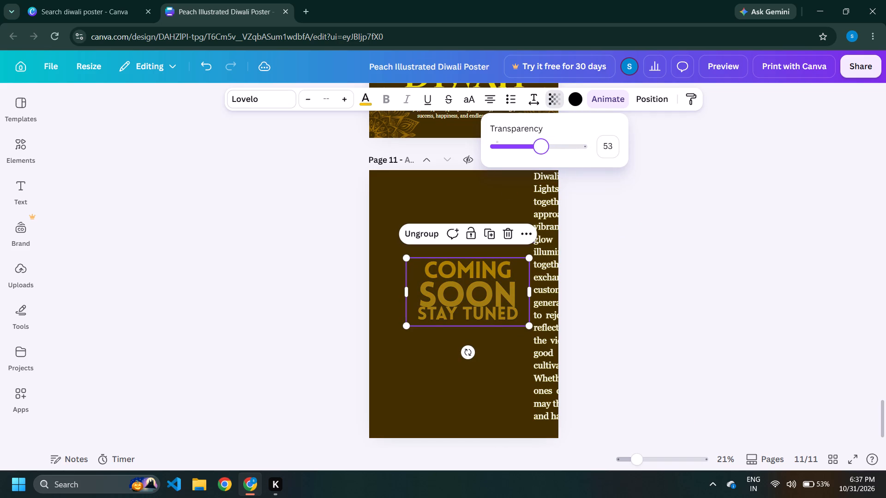
left_click(653, 298)
Move the Diwali paragraph back over the faded group, roughly centred on page 11.
left_click(542, 312)
left_click_drag(542, 312, 394, 319)
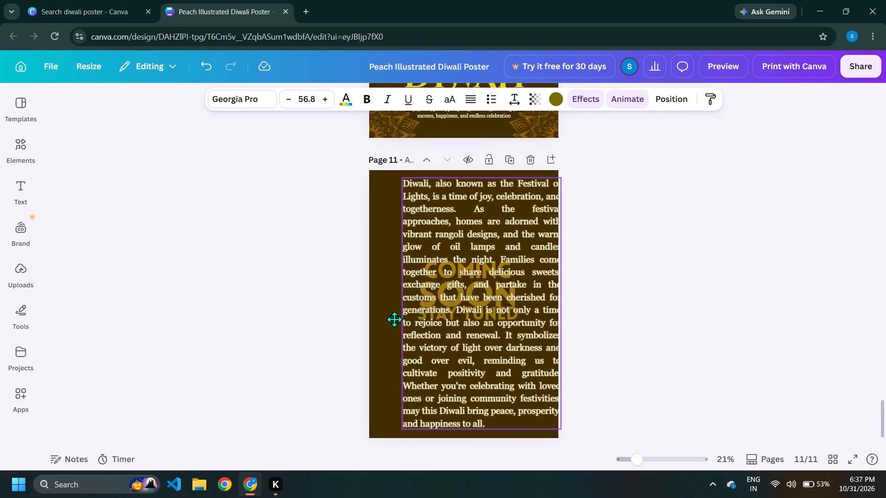
left_click_drag(394, 319, 393, 319)
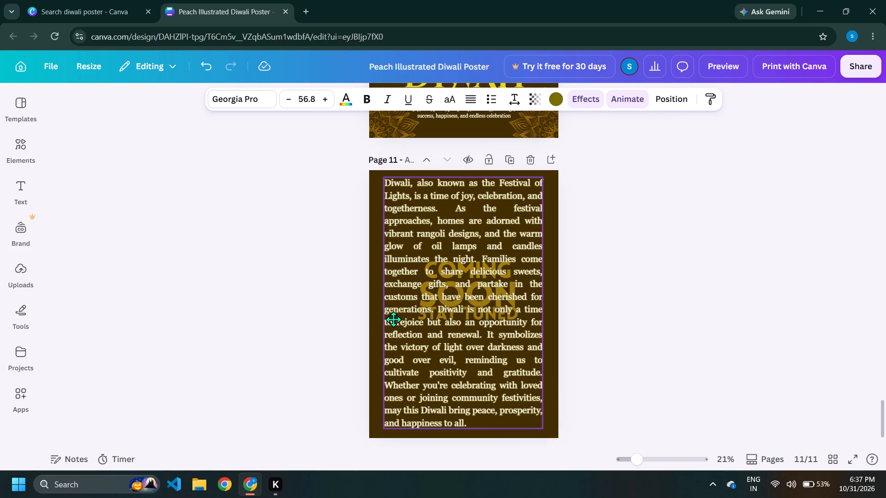
left_click_drag(393, 319, 395, 319)
left_click(764, 237)
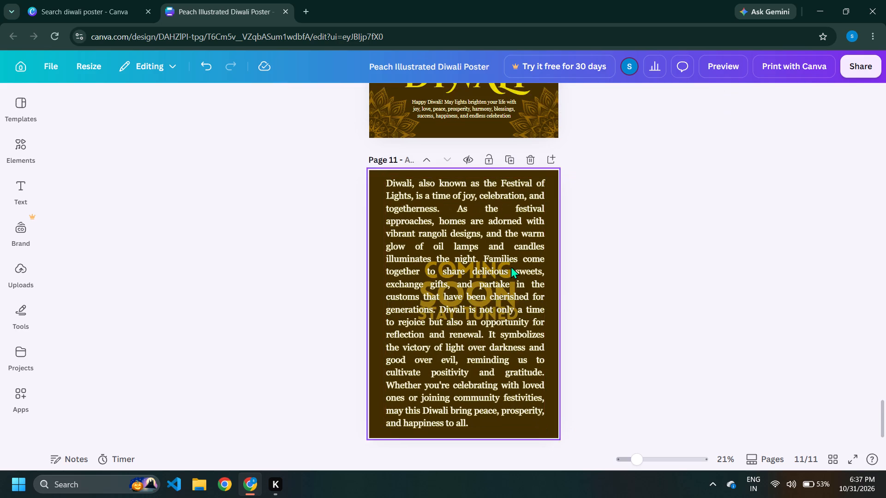
Move the Diwali paragraph aside past page 11's right edge and fade the "COMING SOON STAY TUNED" group further by lowering its transparency value.
left_click(474, 257)
left_click_drag(473, 231, 611, 230)
left_click(443, 275)
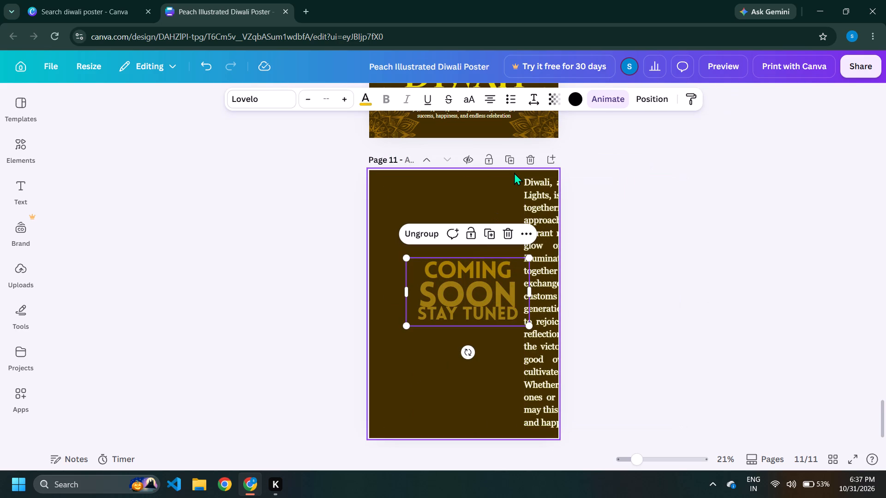
left_click(561, 102)
left_click_drag(542, 149, 527, 161)
left_click(673, 191)
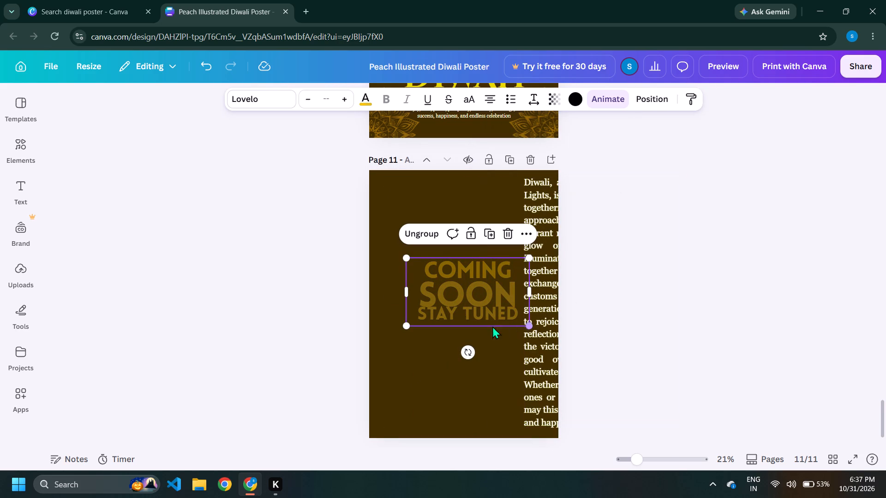
Space out the faded group's lines by moving "COMING" and "SOON" up and "STAY TUNED" slightly down and right.
left_click(462, 306)
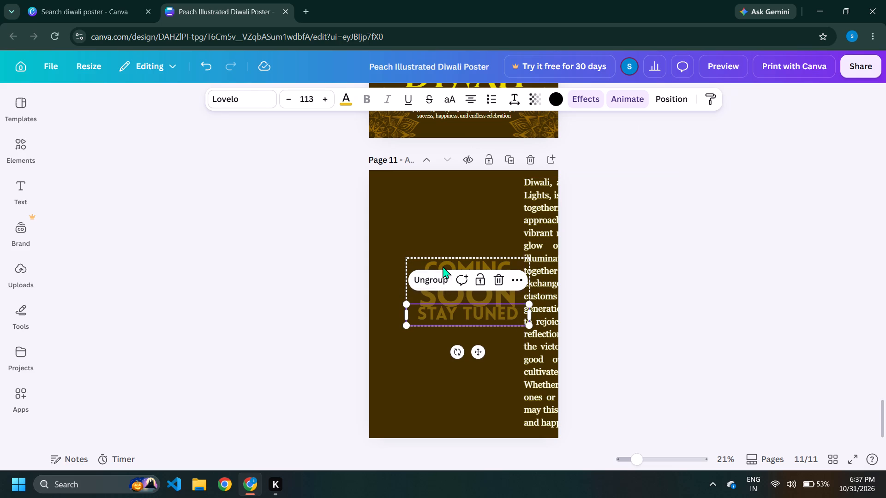
left_click_drag(443, 266, 443, 255)
left_click(441, 289)
left_click_drag(441, 289, 441, 285)
left_click(437, 317)
left_click_drag(437, 317, 437, 320)
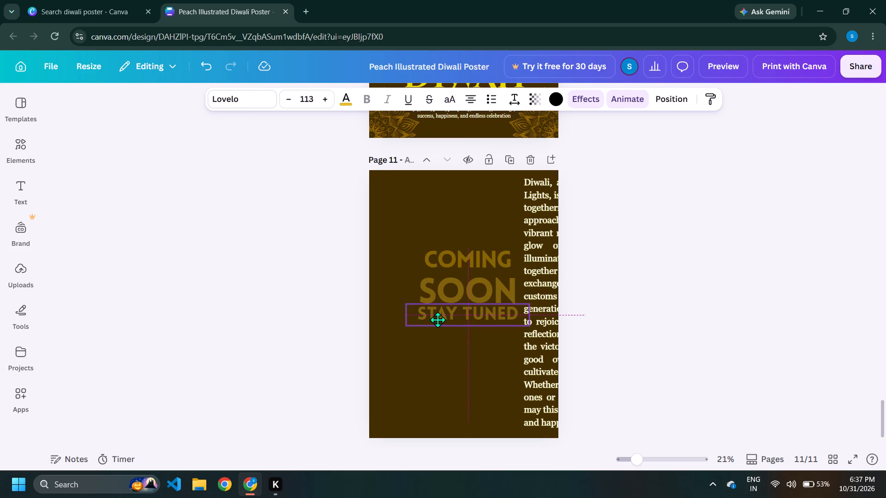
left_click_drag(437, 320, 441, 322)
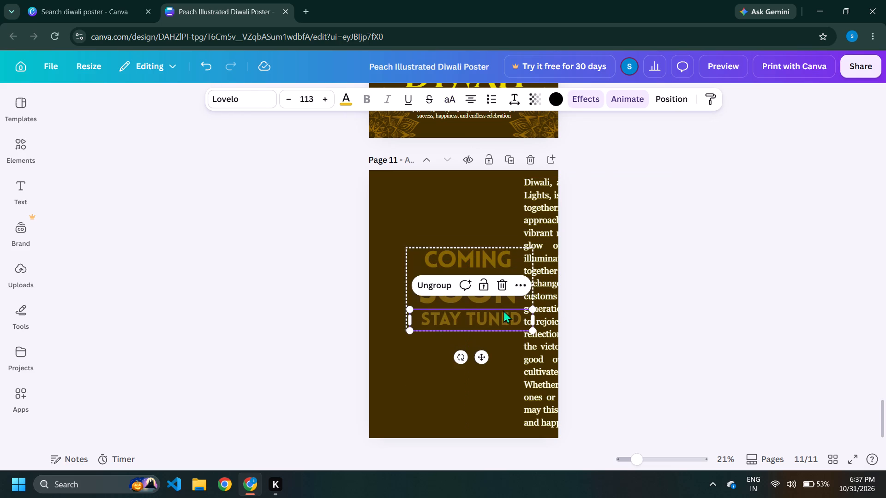
Move the Diwali paragraph back over the faded group, roughly centred on page 11.
left_click(540, 218)
left_click_drag(540, 218, 405, 221)
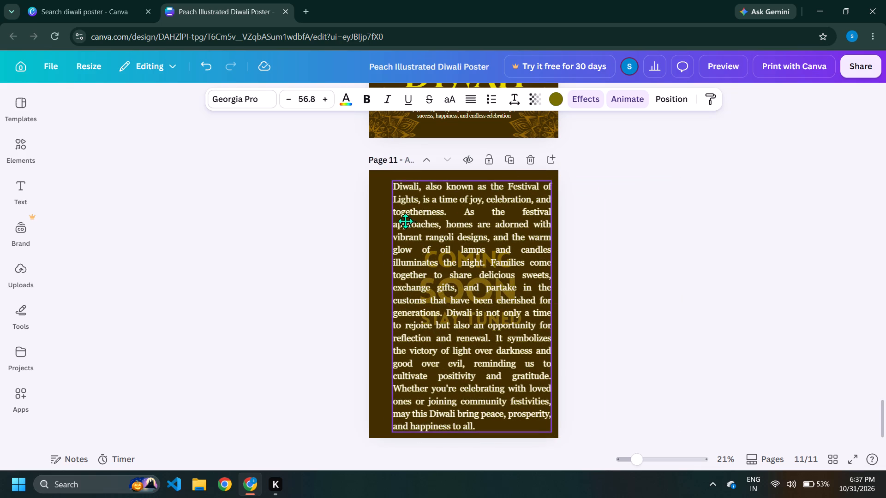
left_click_drag(405, 221, 402, 220)
left_click(688, 231)
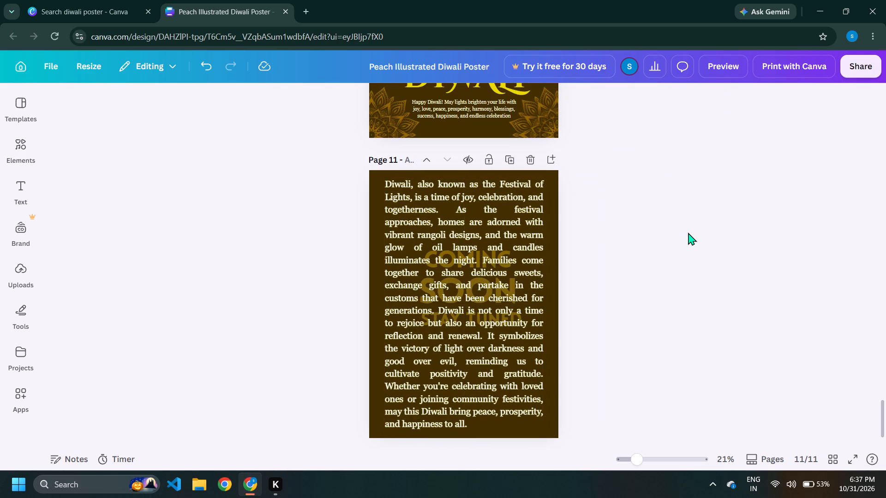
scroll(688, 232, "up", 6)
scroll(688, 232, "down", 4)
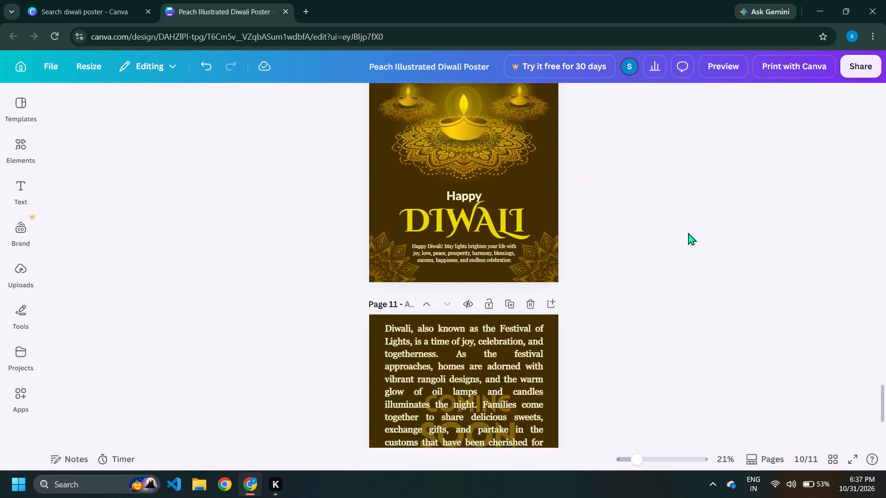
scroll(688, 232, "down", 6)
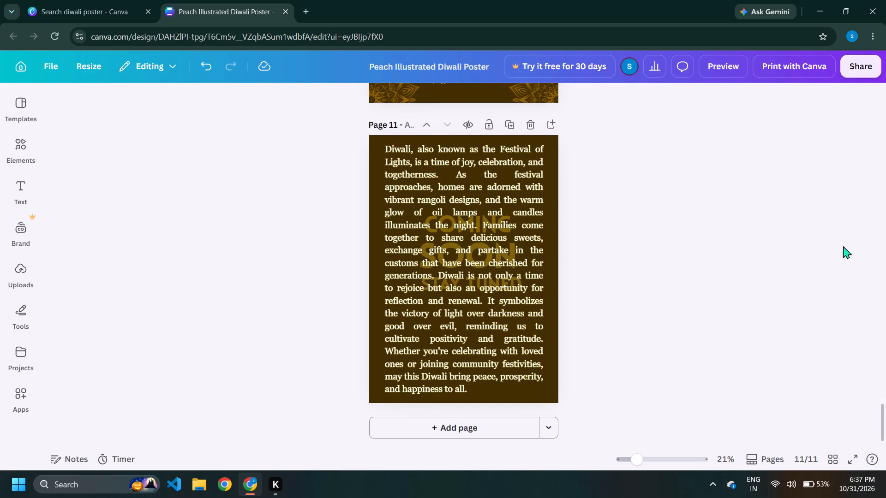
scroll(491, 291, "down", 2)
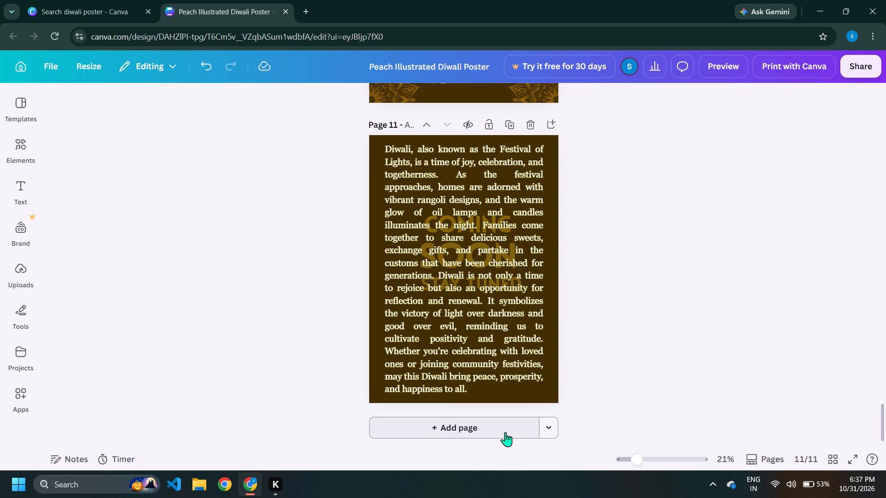
Search the templates for "thank you".
left_click(42, 115)
left_click(23, 115)
scroll(201, 293, "down", 2)
scroll(201, 293, "up", 4)
left_click(165, 112)
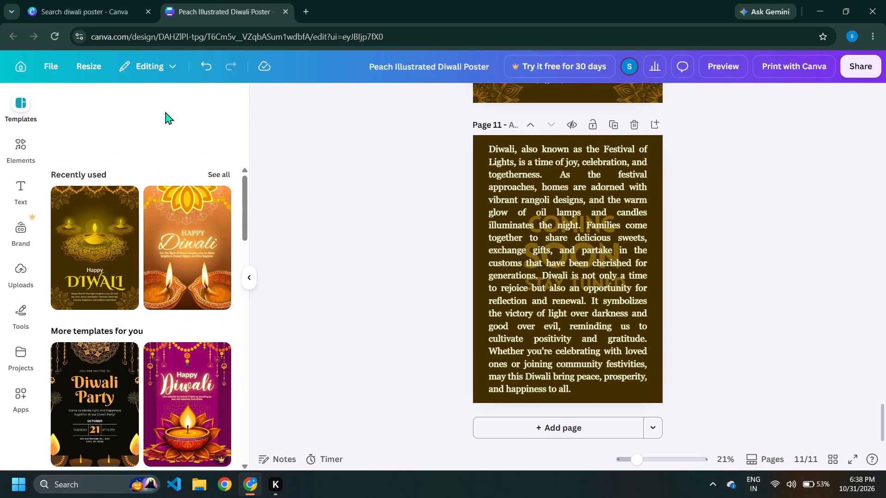
type("com")
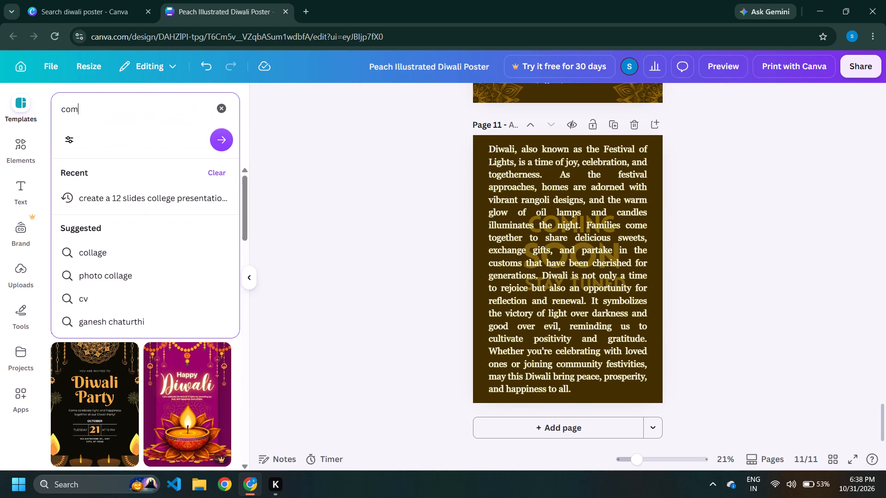
key("BackSpace")
key("BackSpace")
key("BackSpace")
type("tha")
type("nk")
key("space")
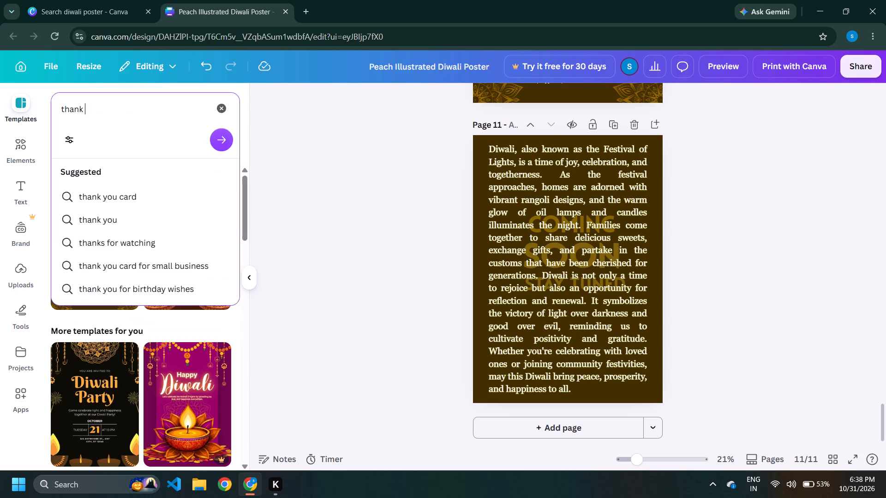
left_click(112, 225)
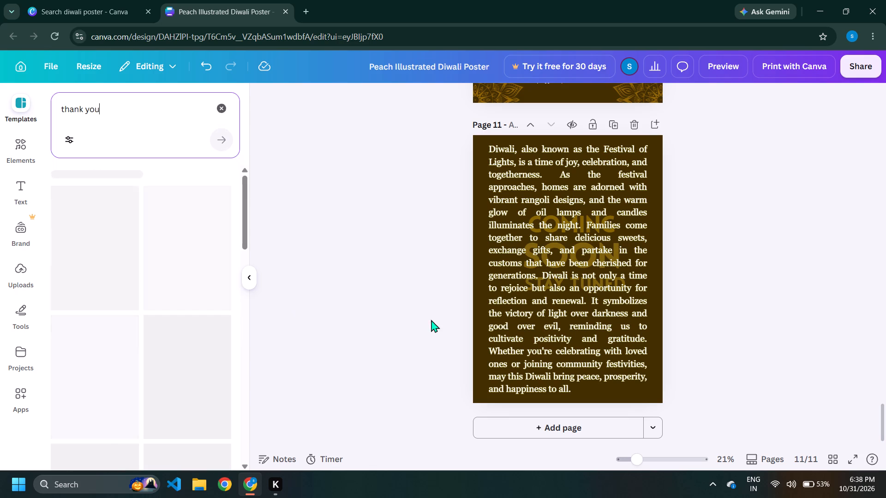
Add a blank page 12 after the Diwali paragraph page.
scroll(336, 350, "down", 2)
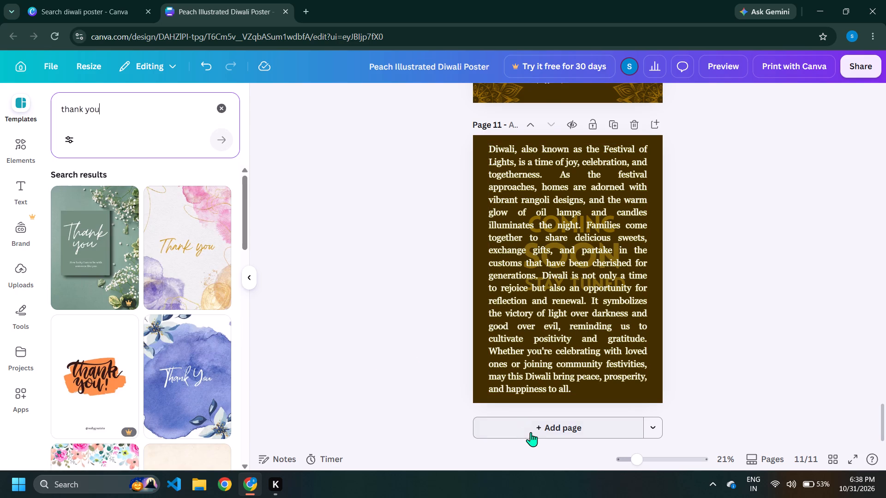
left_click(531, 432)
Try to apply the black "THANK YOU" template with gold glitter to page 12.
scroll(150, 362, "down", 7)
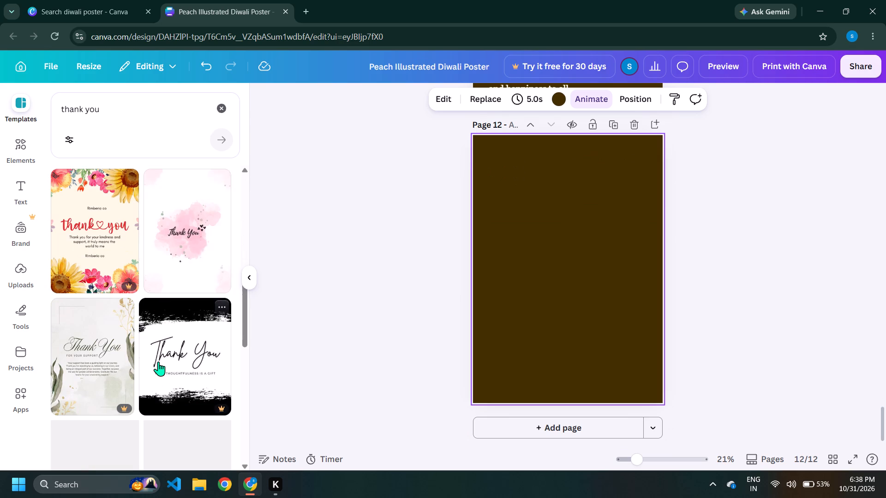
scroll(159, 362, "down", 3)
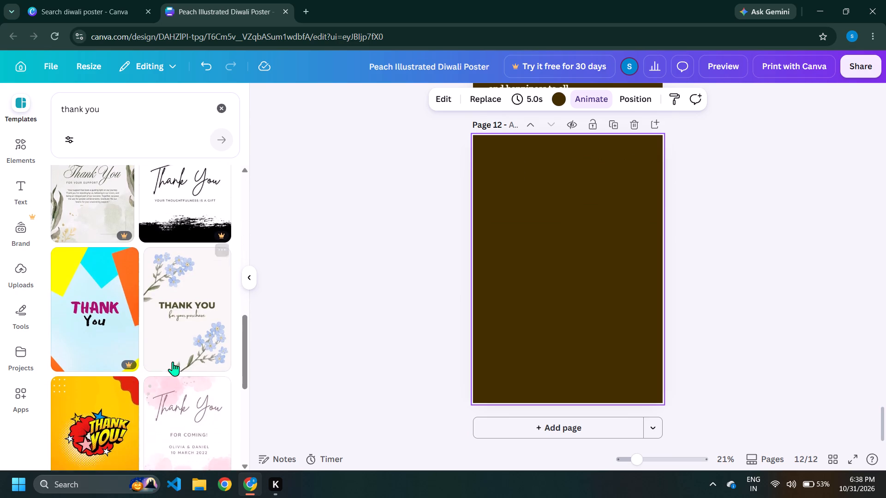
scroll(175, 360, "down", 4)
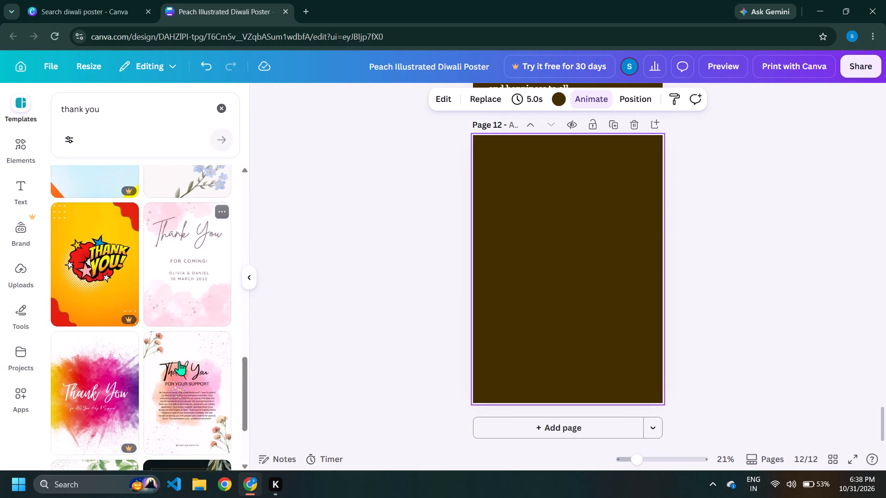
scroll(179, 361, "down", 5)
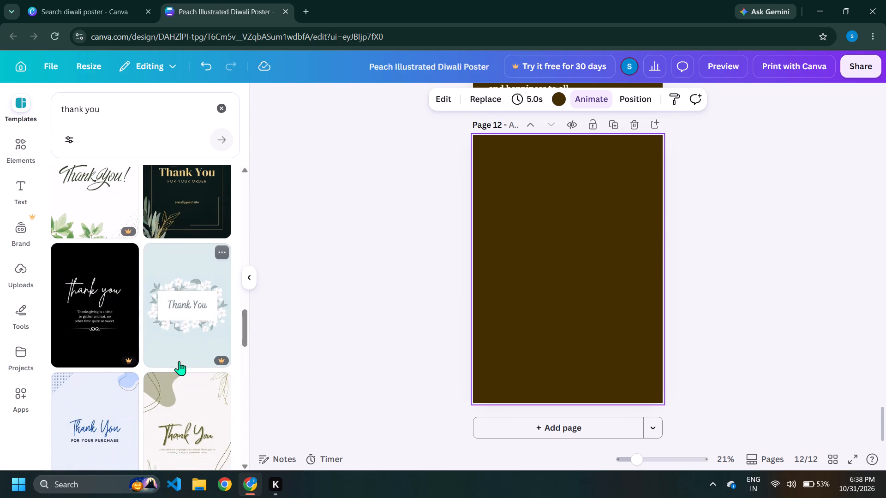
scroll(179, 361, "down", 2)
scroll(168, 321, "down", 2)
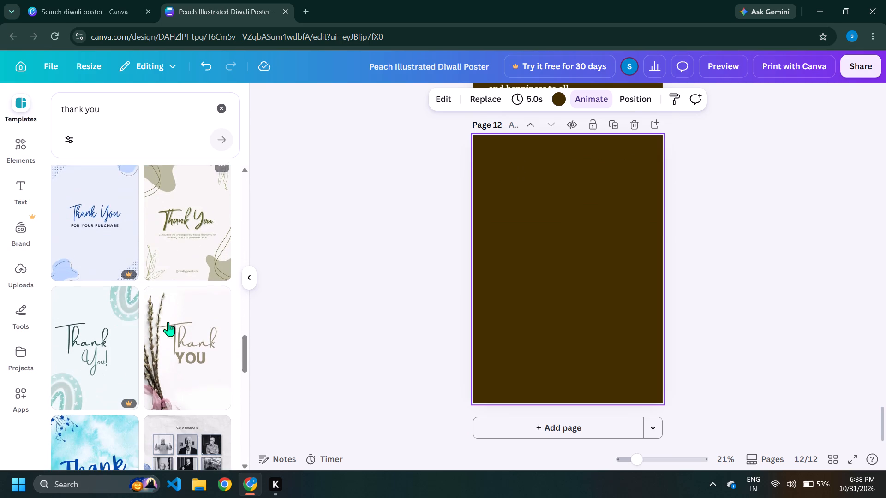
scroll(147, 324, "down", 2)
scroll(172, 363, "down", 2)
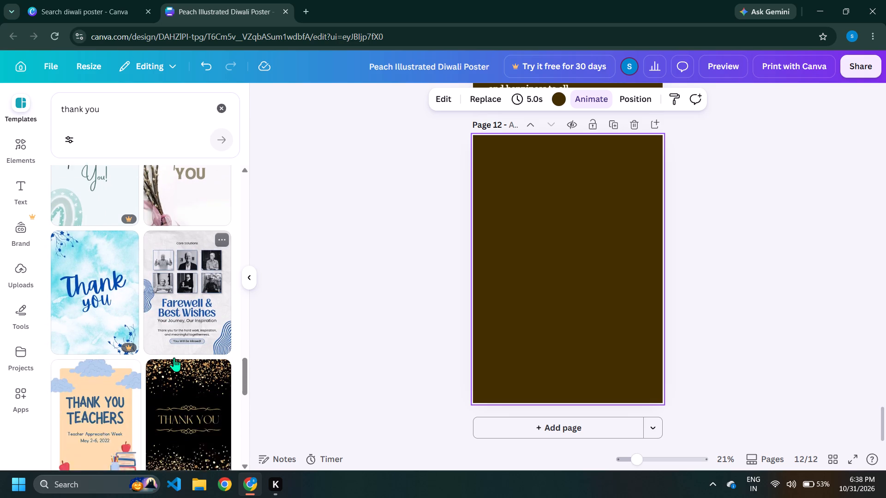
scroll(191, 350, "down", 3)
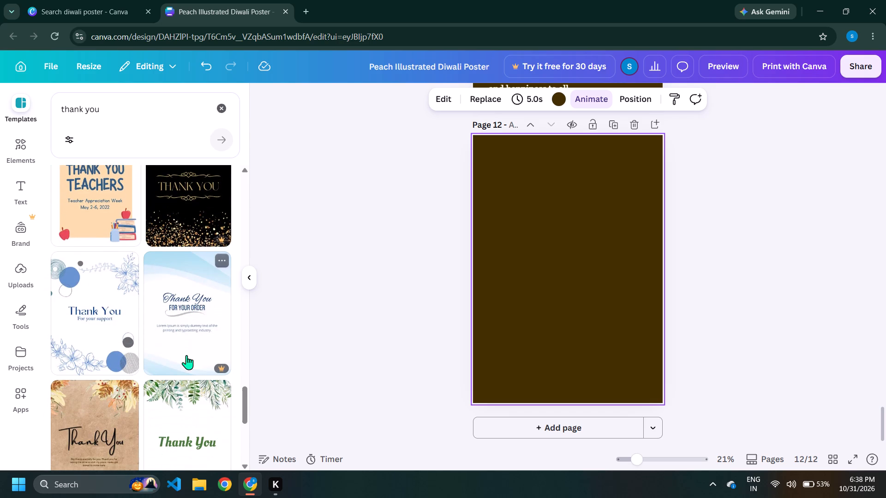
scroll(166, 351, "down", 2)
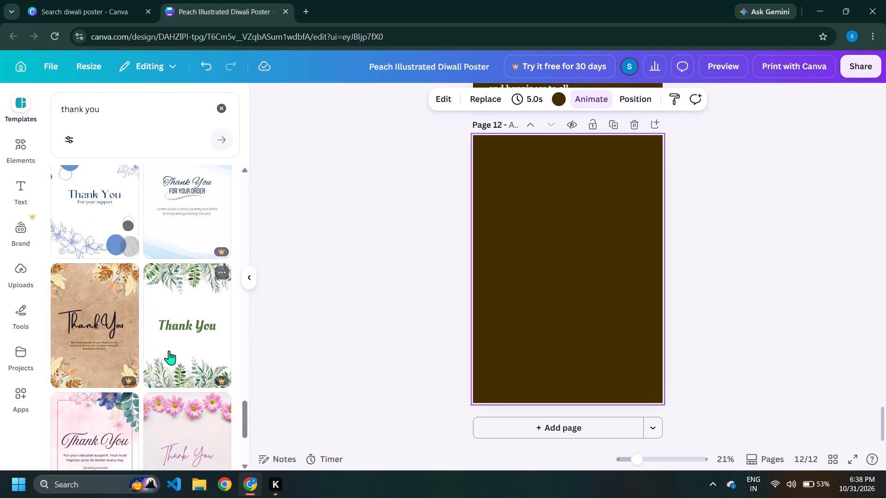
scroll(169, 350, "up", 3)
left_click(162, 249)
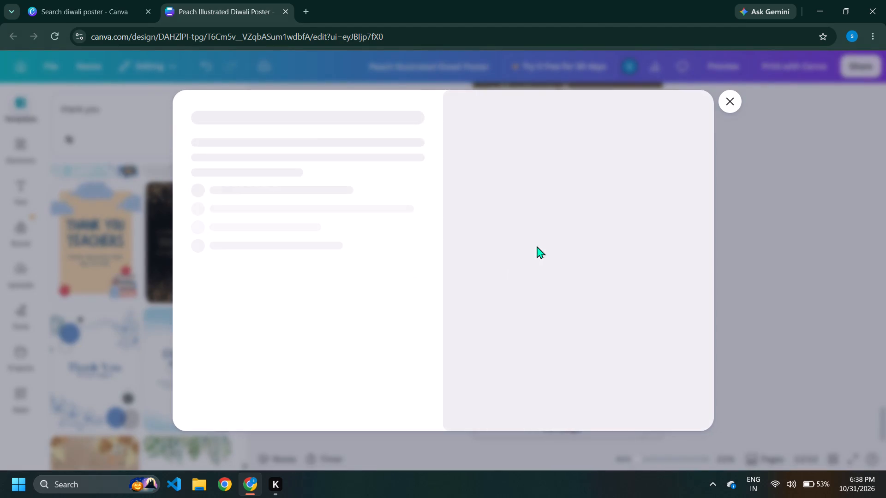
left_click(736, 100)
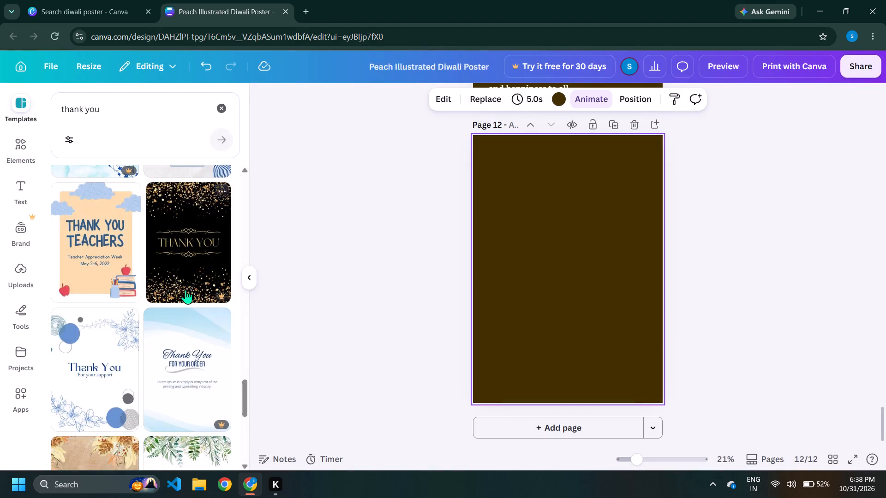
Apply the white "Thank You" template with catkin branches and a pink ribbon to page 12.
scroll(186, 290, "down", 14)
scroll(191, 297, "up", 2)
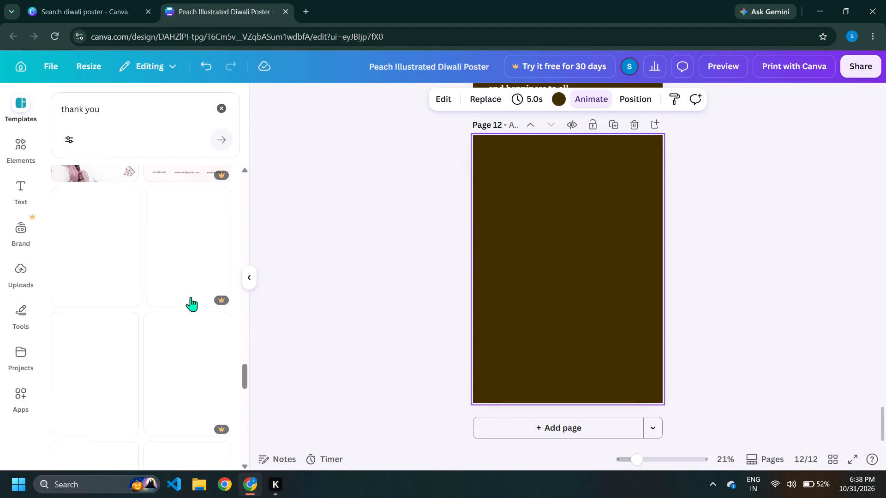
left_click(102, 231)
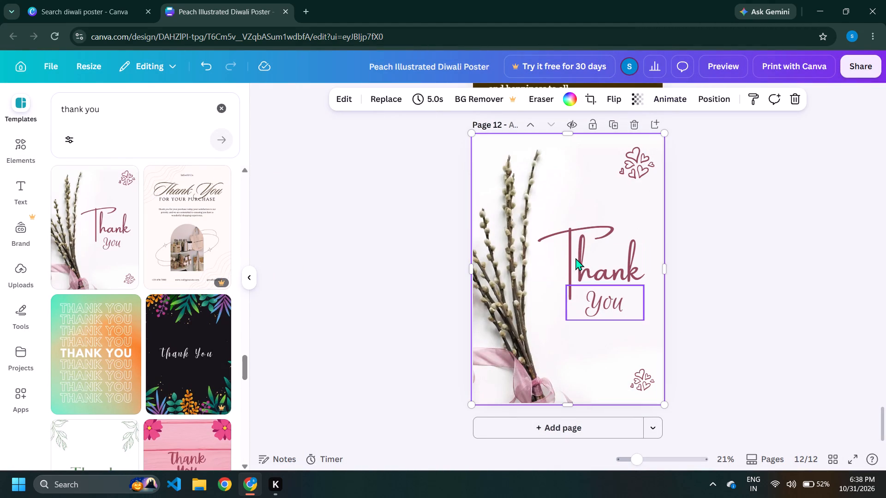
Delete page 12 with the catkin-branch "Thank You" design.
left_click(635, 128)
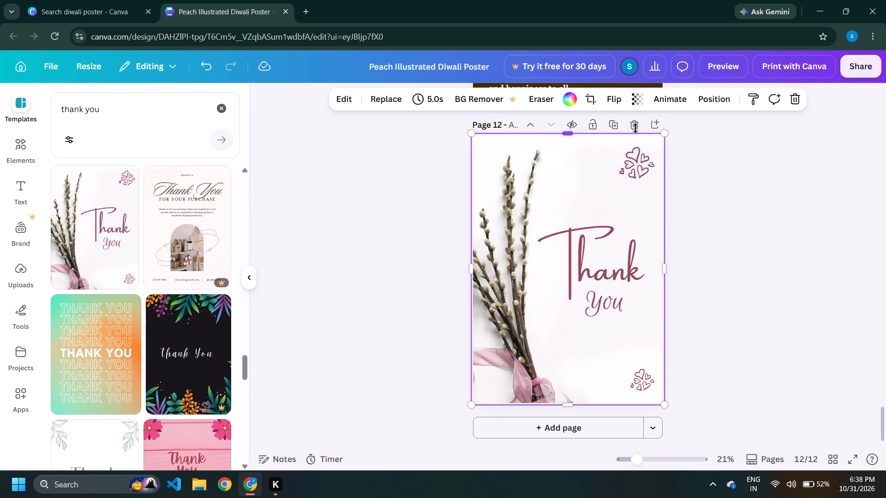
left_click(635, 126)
Add a new blank page 12 after the Diwali paragraph page.
scroll(547, 385, "down", 1)
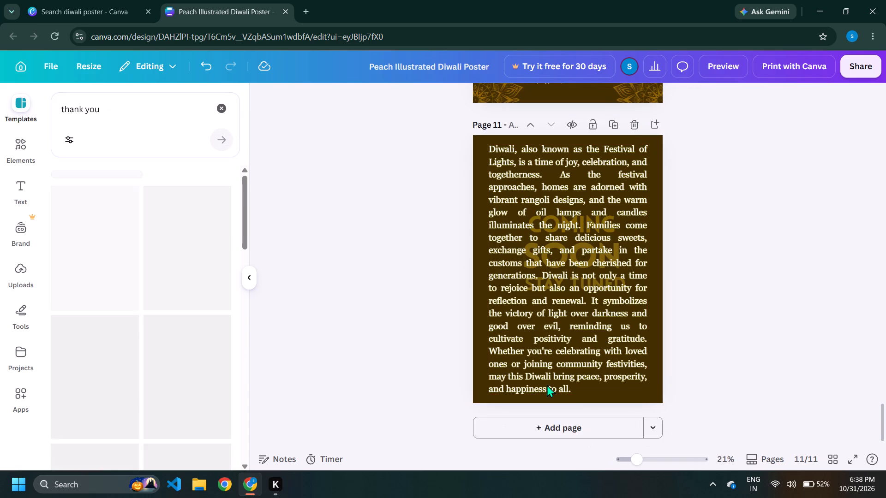
scroll(547, 385, "down", 2)
left_click(559, 427)
Apply the dark green "Thank You For Your Order" template with gold lines and leaves to page 12.
scroll(64, 285, "down", 10)
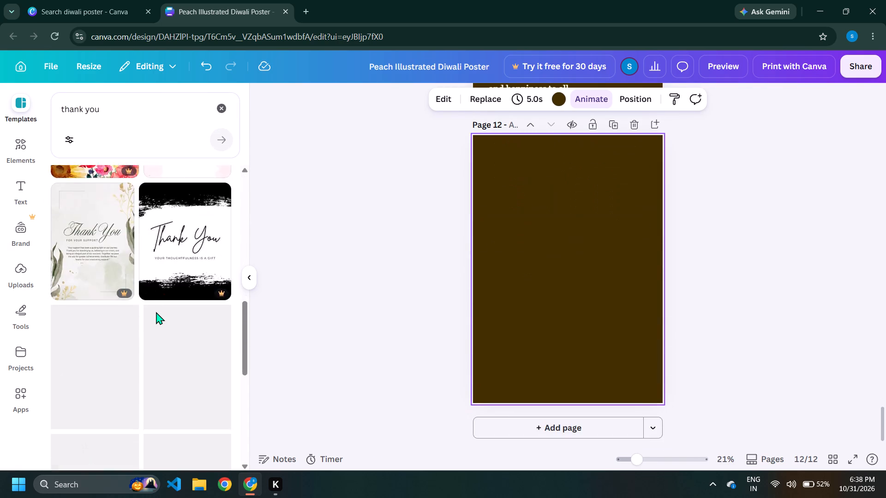
scroll(156, 312, "down", 8)
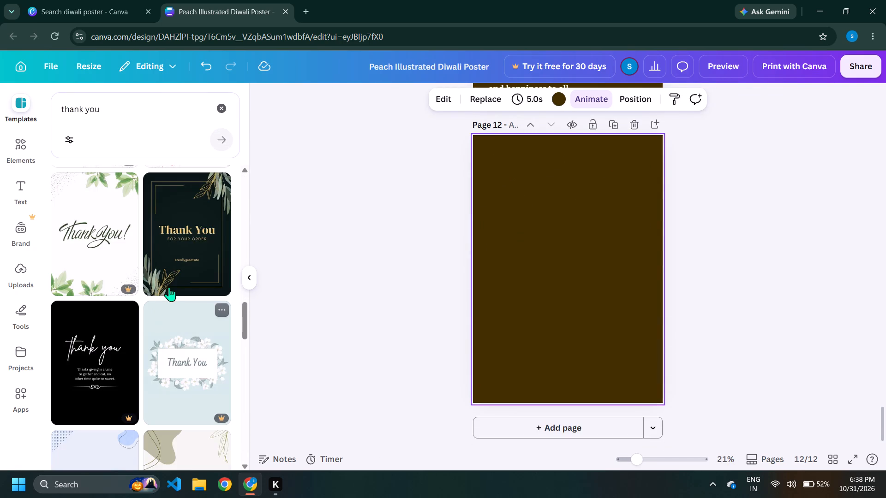
left_click(175, 224)
left_click(745, 264)
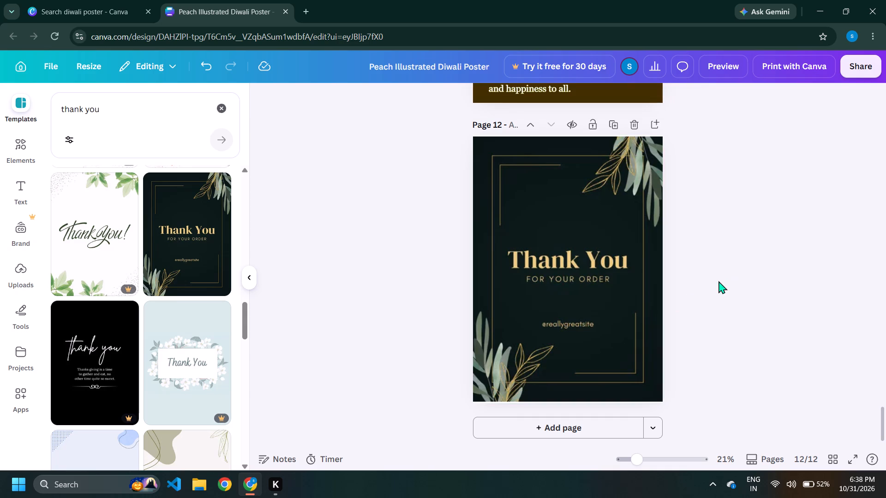
left_click(731, 276)
Delete the "FOR YOUR ORDER" line beneath the "Thank You" heading on page 12.
left_click(619, 277)
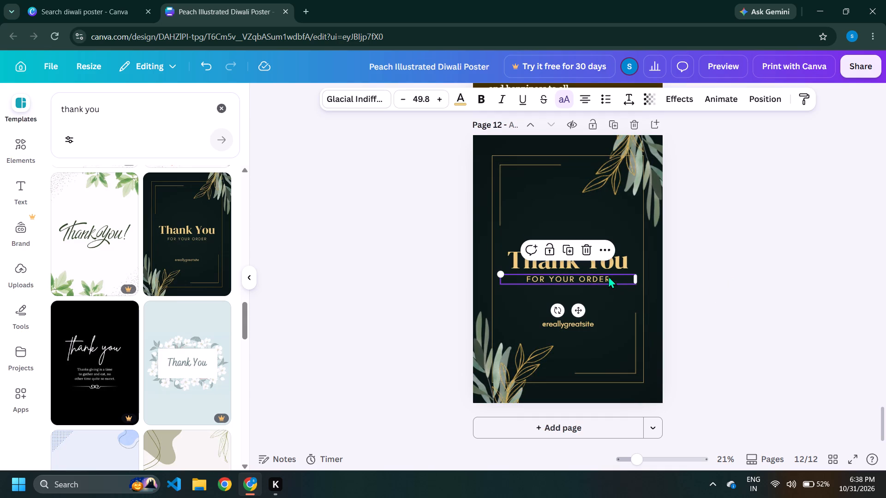
left_click(590, 249)
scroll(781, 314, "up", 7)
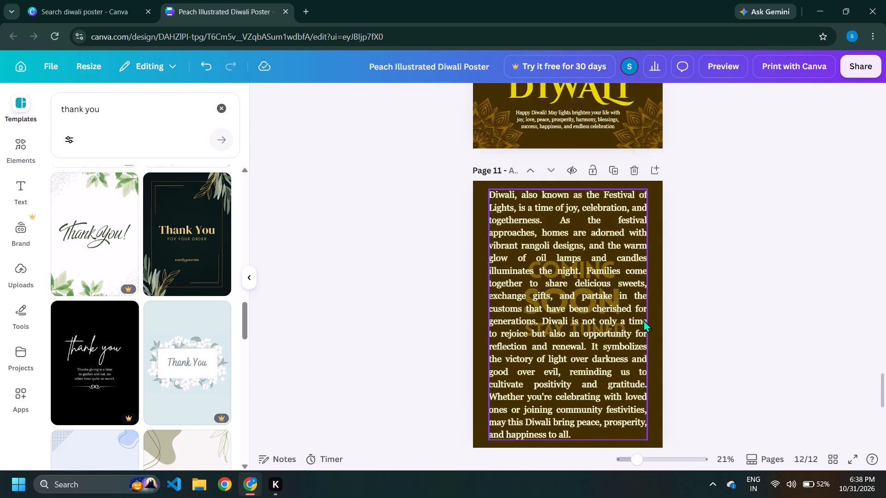
scroll(643, 320, "down", 8)
scroll(626, 305, "up", 1)
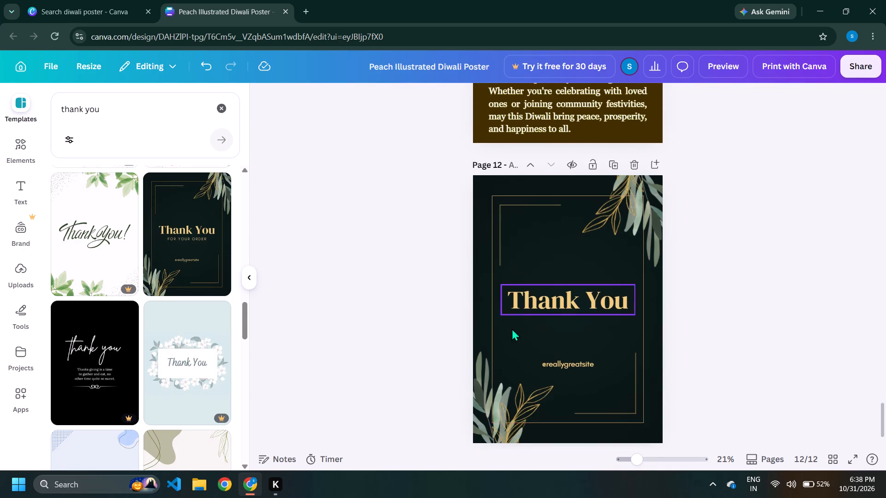
left_click(249, 279)
scroll(530, 341, "up", 2, "ctrl")
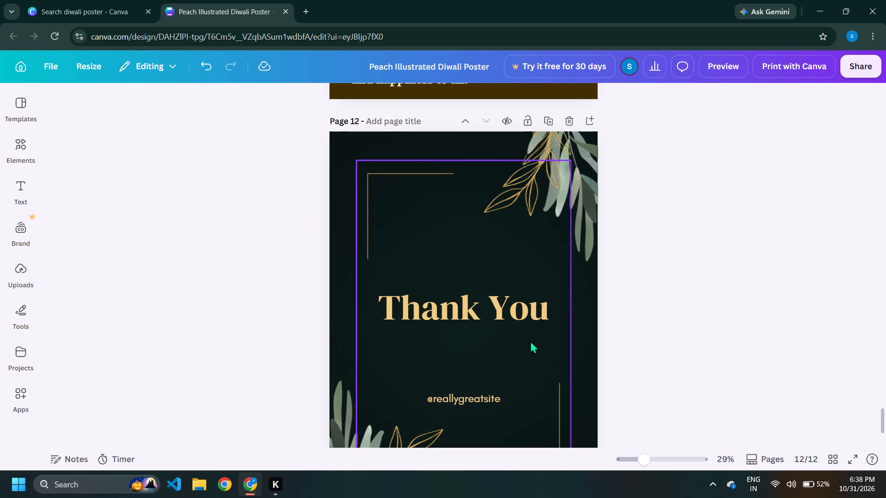
scroll(530, 341, "down", 1)
scroll(525, 325, "down", 1, "ctrl")
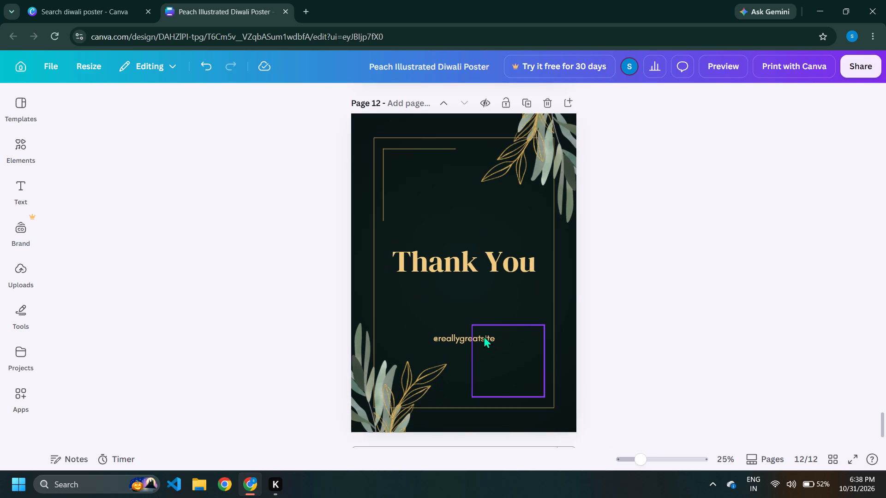
left_click(484, 336)
left_click(485, 335)
left_click(448, 338)
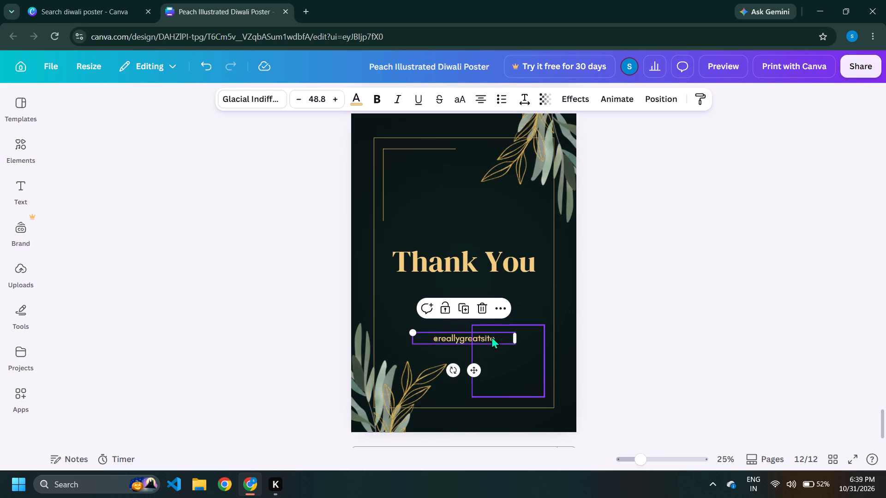
double_click(441, 334)
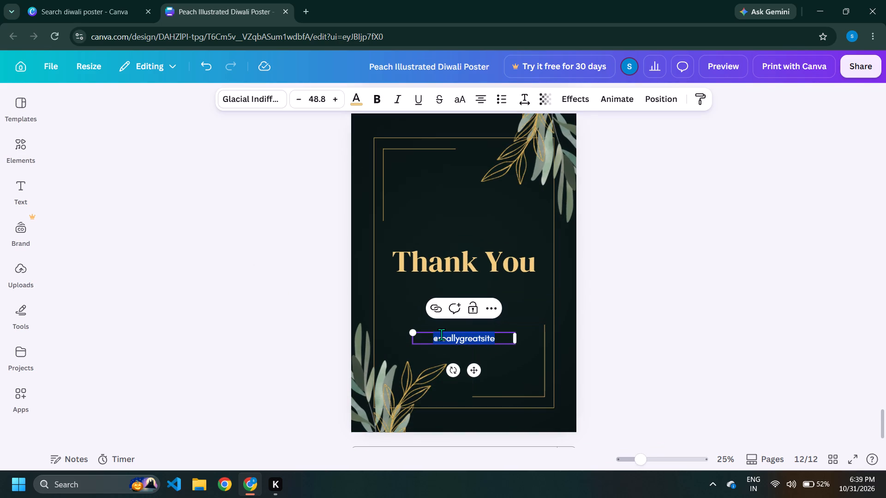
type("www")
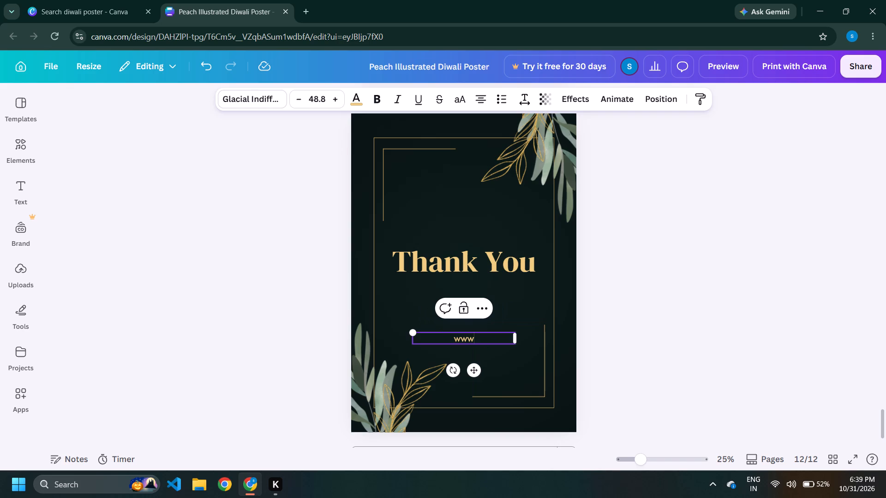
key("period")
type("ramujewellers")
type(".com")
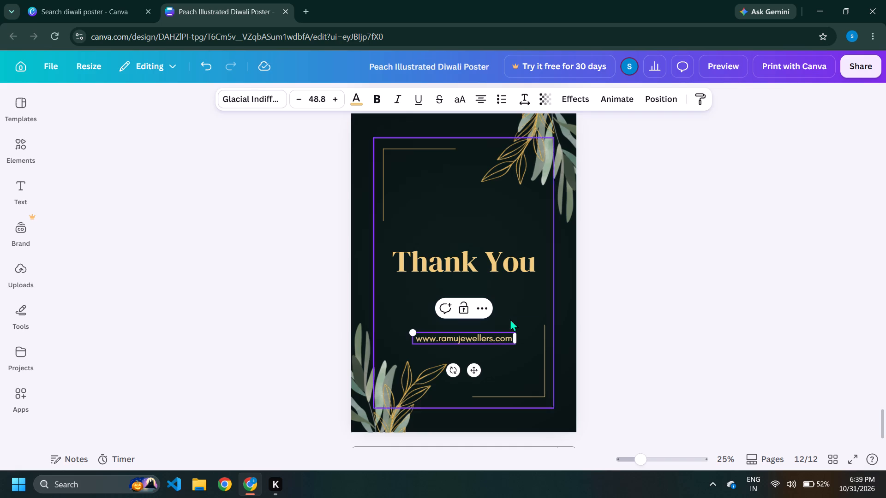
left_click(707, 344)
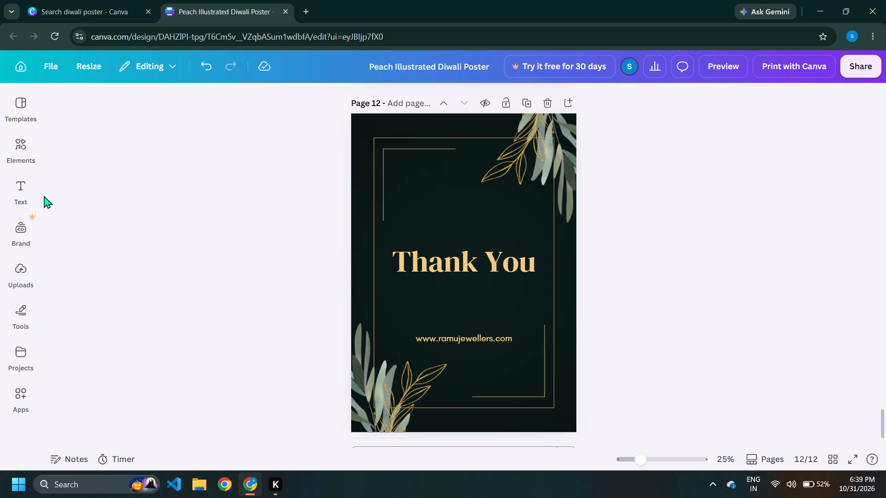
Add the purple diya divider graphic with orange scrolls to page 12, enlarged to about the heading's width and placed beneath "Thank You".
left_click(10, 152)
scroll(167, 281, "down", 2)
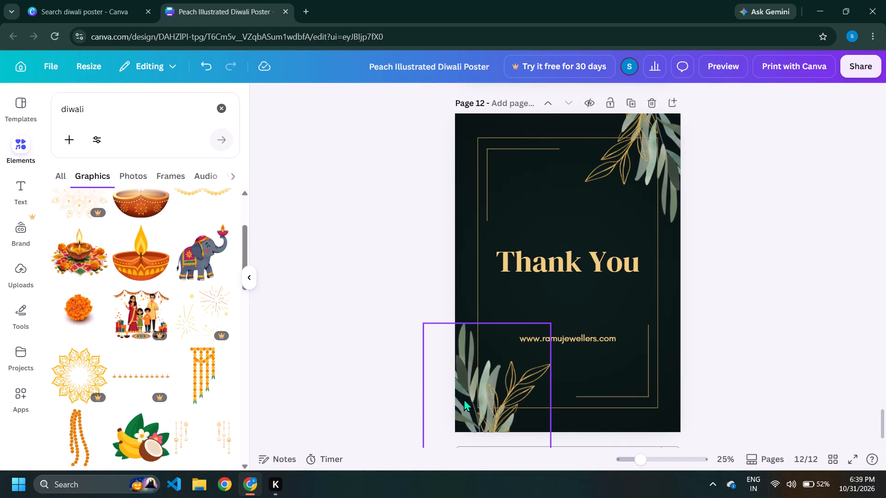
left_click(471, 400)
scroll(162, 315, "down", 1)
scroll(162, 317, "up", 1)
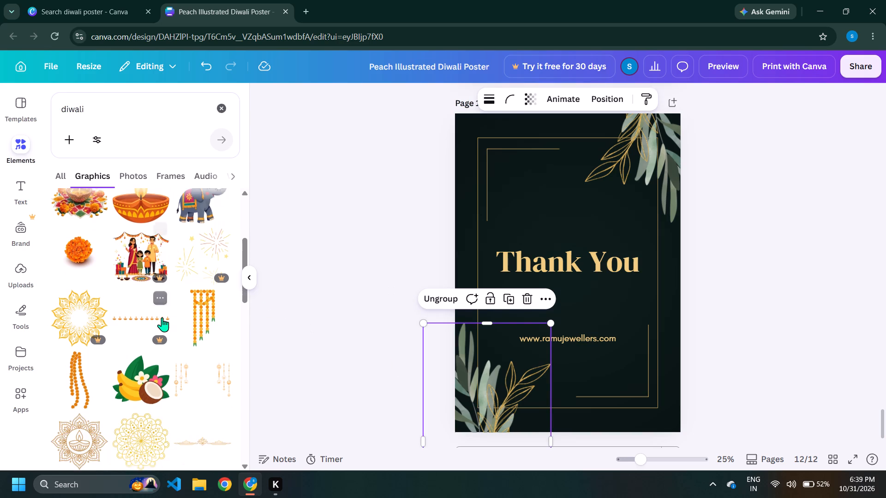
scroll(162, 317, "down", 3)
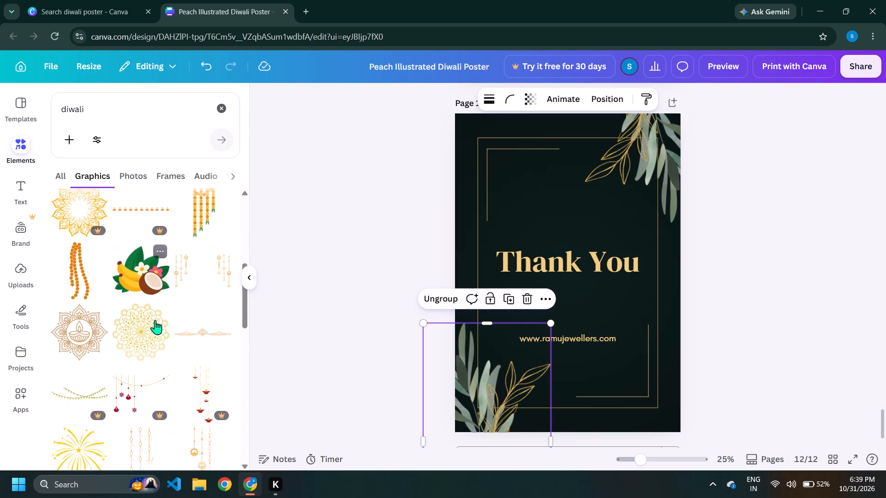
scroll(155, 320, "down", 1)
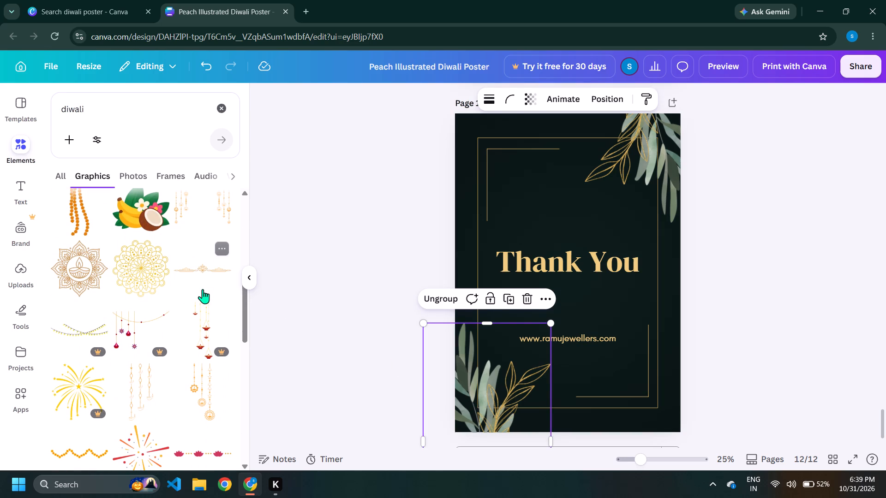
scroll(203, 289, "down", 3)
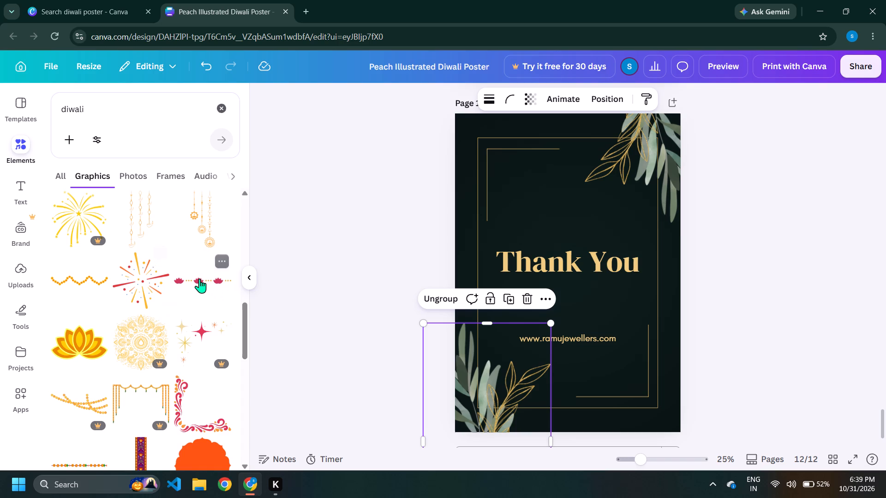
scroll(137, 300, "down", 3)
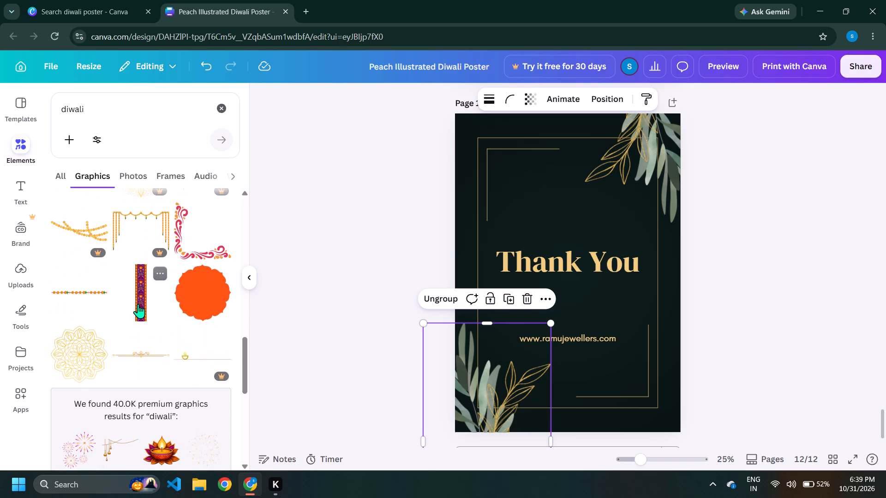
scroll(194, 314, "down", 7)
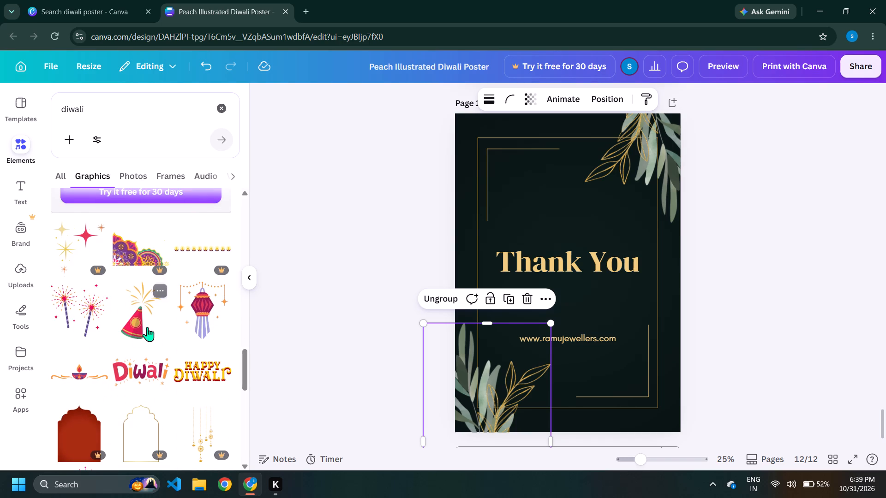
scroll(147, 327, "down", 2)
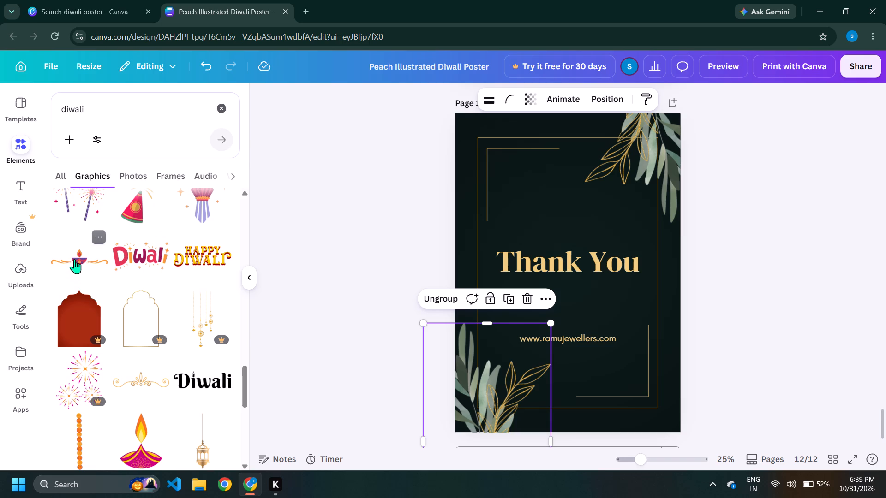
left_click(75, 257)
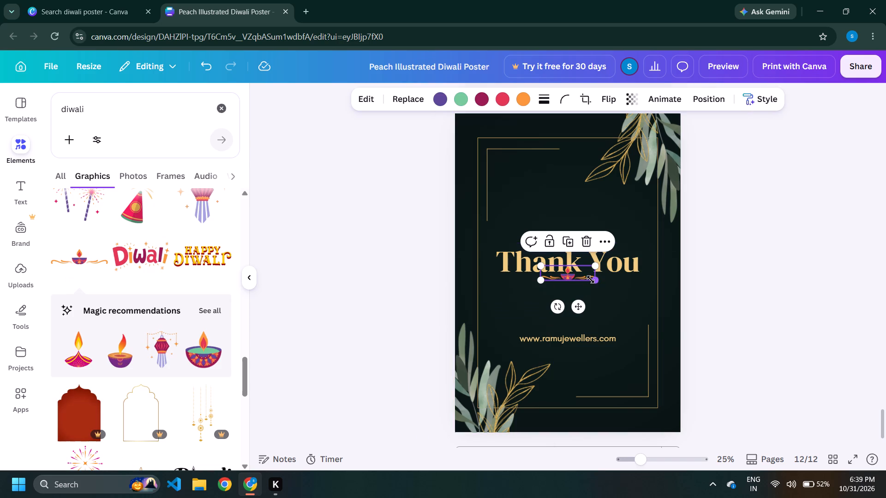
left_click_drag(592, 279, 665, 338)
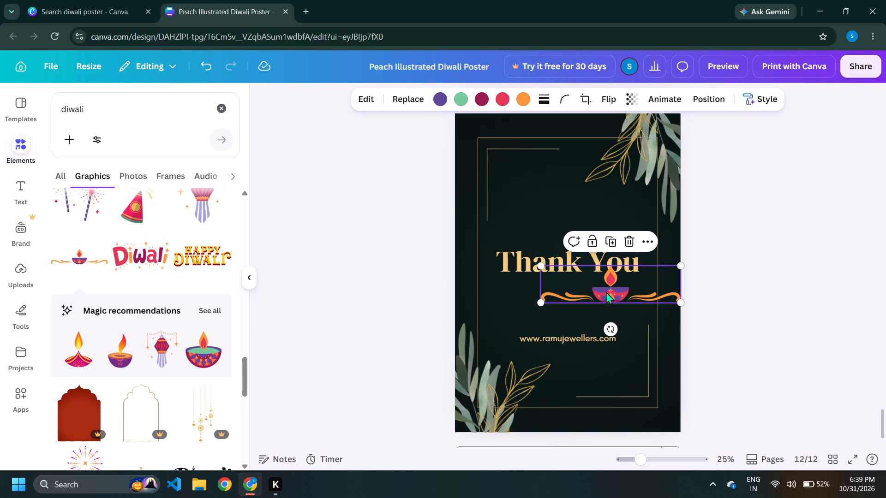
left_click_drag(606, 291, 565, 283)
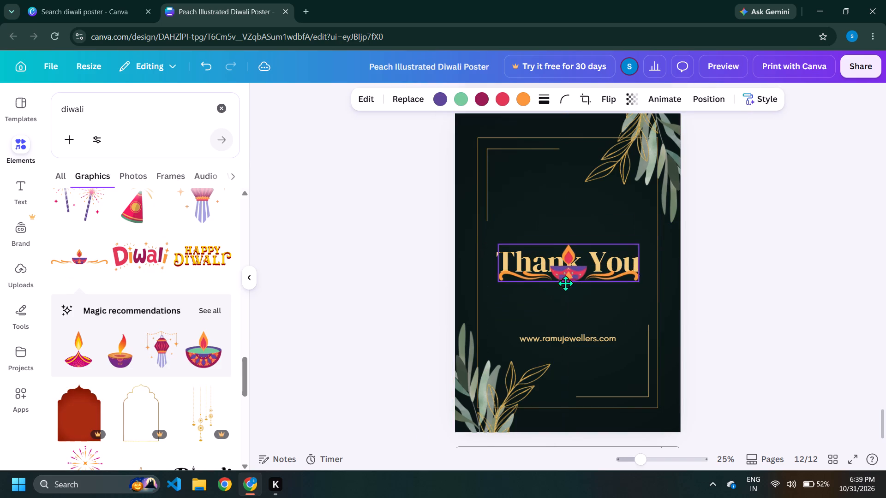
left_click_drag(565, 283, 566, 306)
left_click(758, 237)
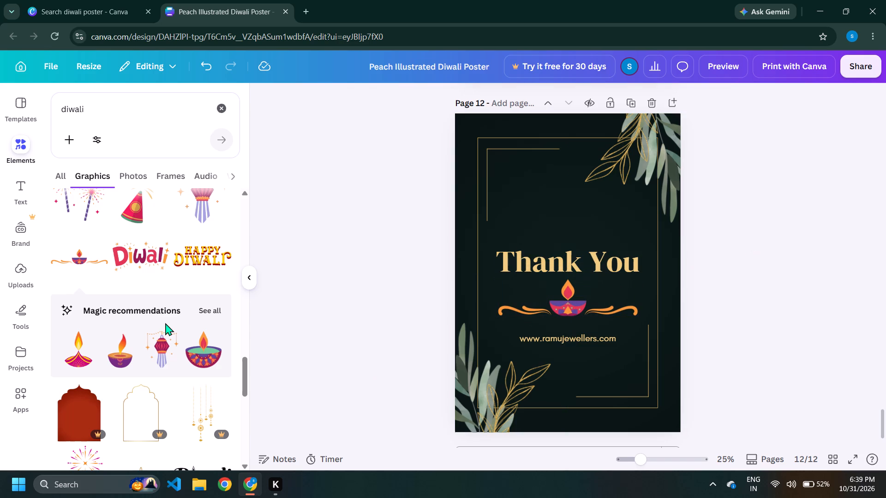
Add the golden hanging lantern graphic to page 12, scale it down and place it above the "Th" of "Thank You".
scroll(208, 320, "down", 5)
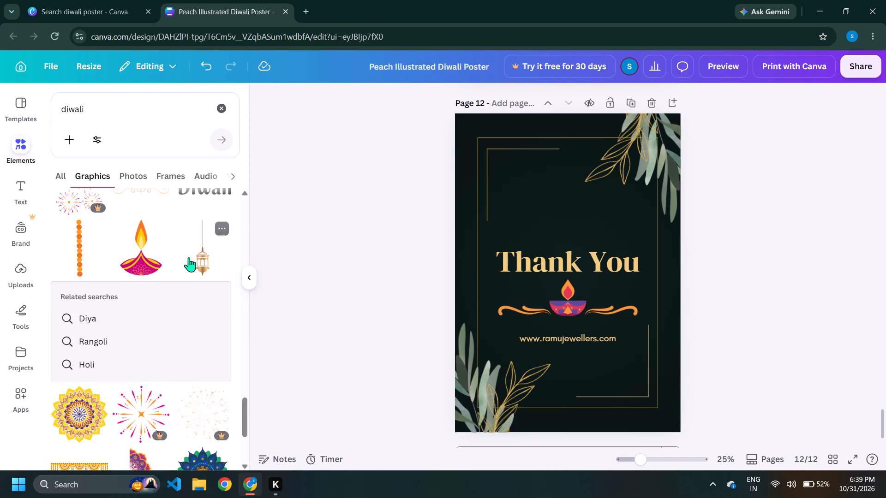
left_click(198, 247)
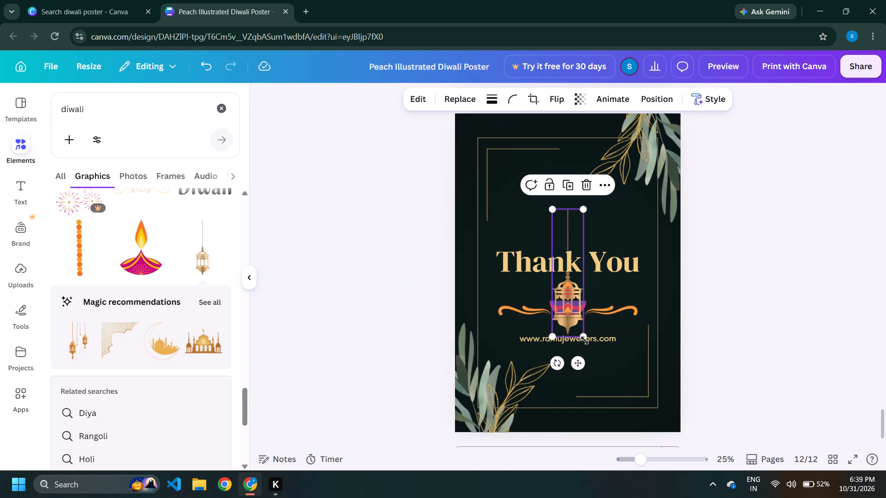
left_click_drag(585, 340, 564, 302)
left_click_drag(559, 248, 555, 227)
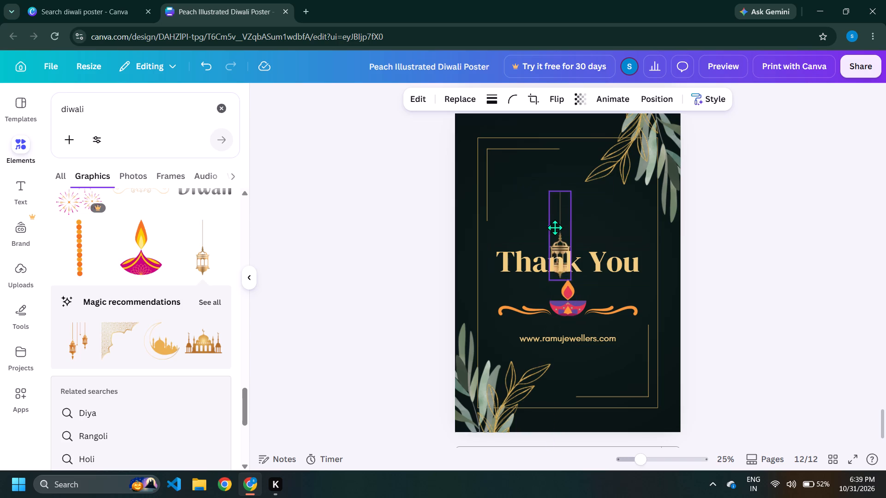
left_click_drag(555, 227, 473, 161)
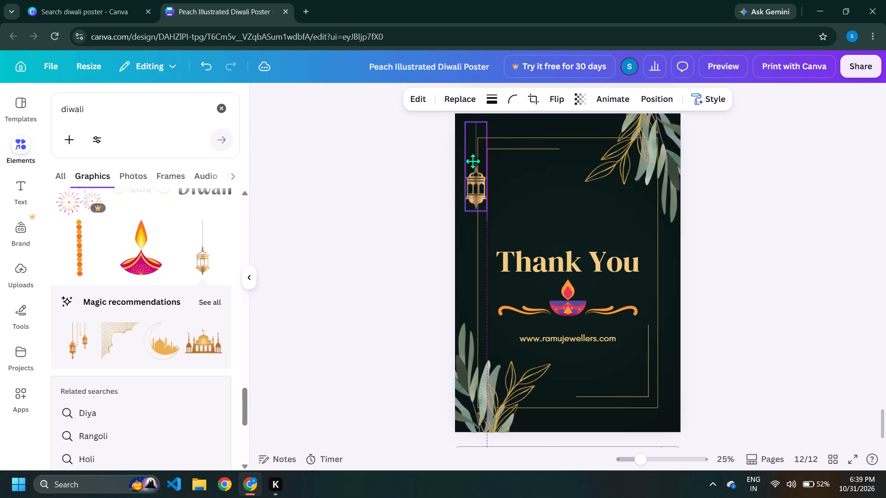
left_click_drag(473, 161, 503, 191)
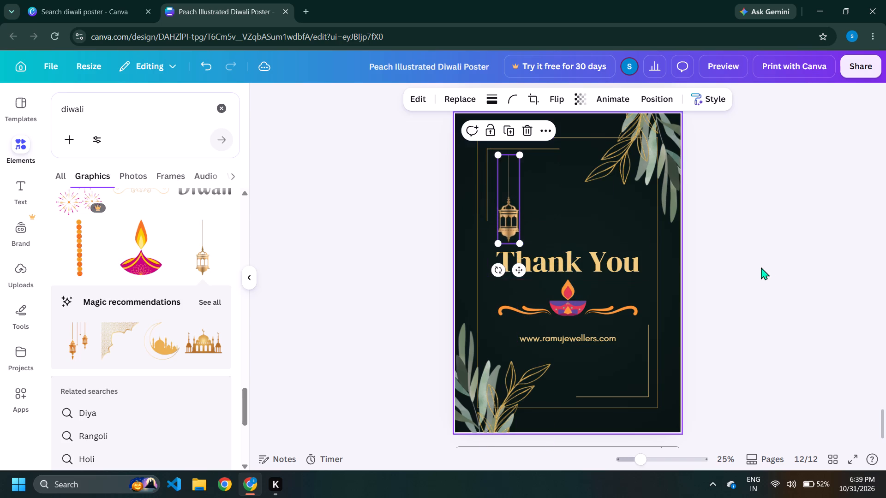
left_click(765, 266)
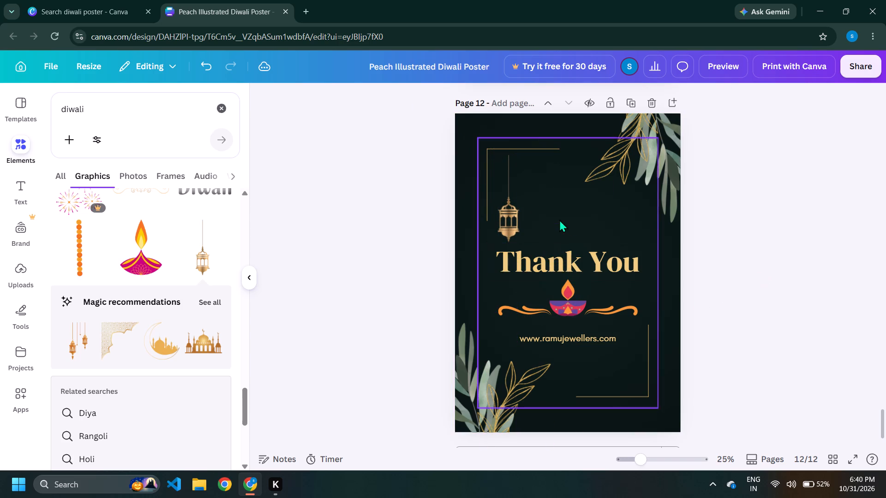
Shrink the hanging lantern further and move it up against the inner gold corner line at the page's upper left.
left_click(522, 216)
left_click(515, 229)
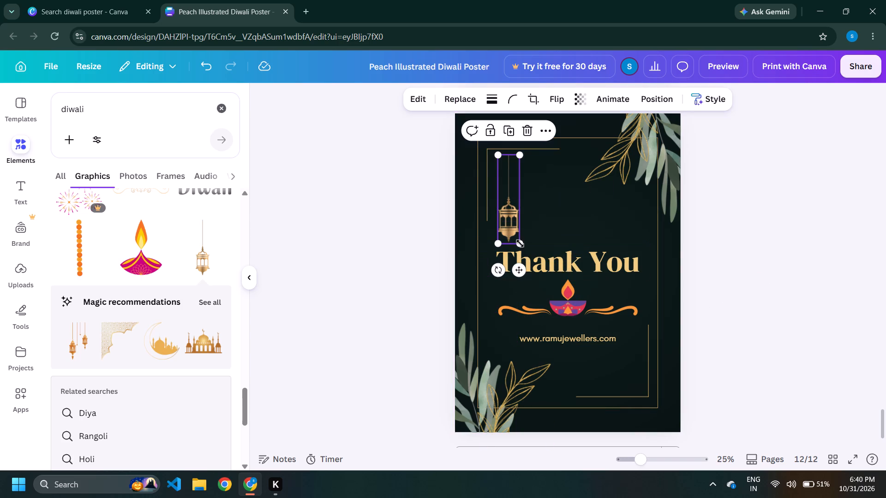
left_click_drag(520, 242, 513, 225)
left_click_drag(505, 211, 496, 203)
left_click(762, 237)
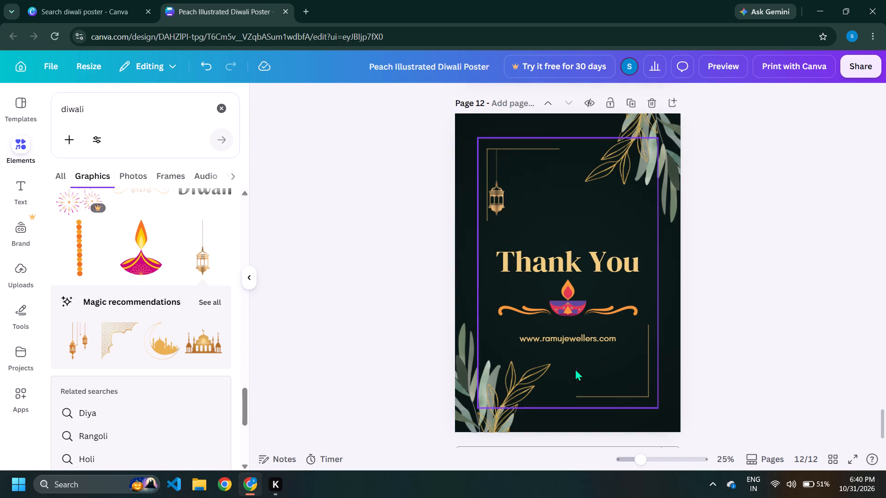
Browse more Diwali graphics and review the page 11 paragraph and page 12 "Thank You" designs.
scroll(405, 272, "down", 1)
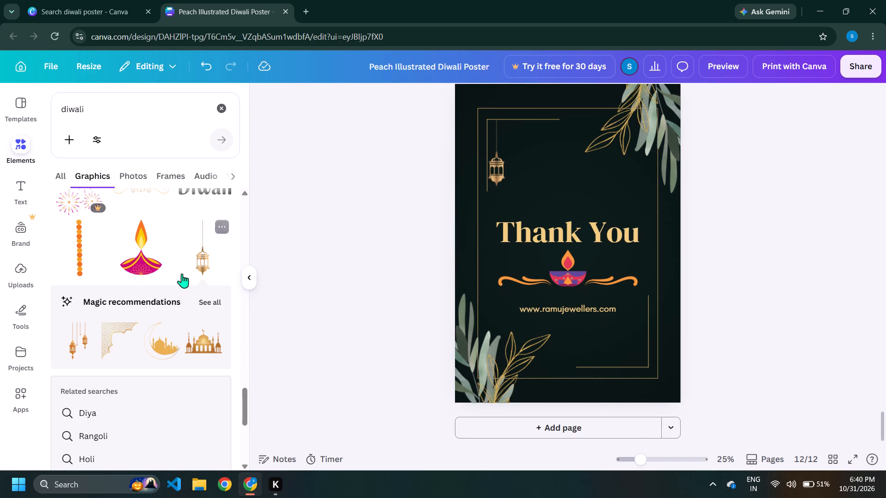
scroll(193, 273, "down", 6)
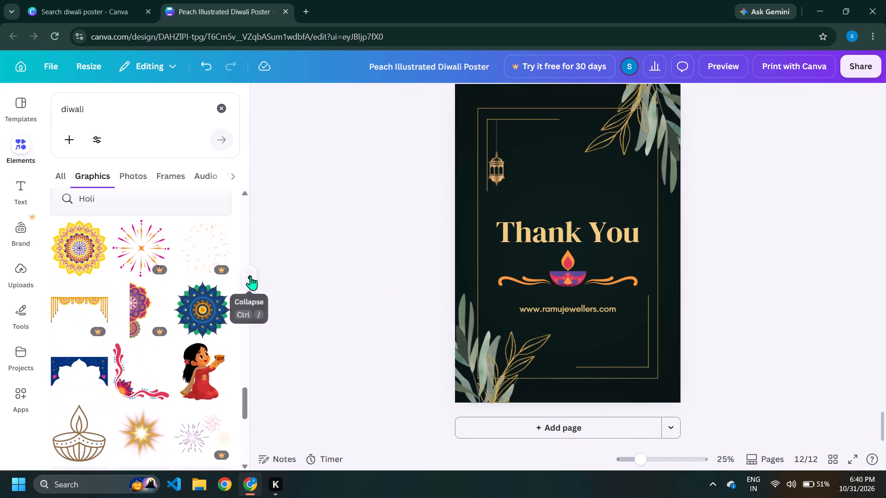
left_click(251, 276)
scroll(375, 272, "up", 3)
scroll(434, 279, "up", 6)
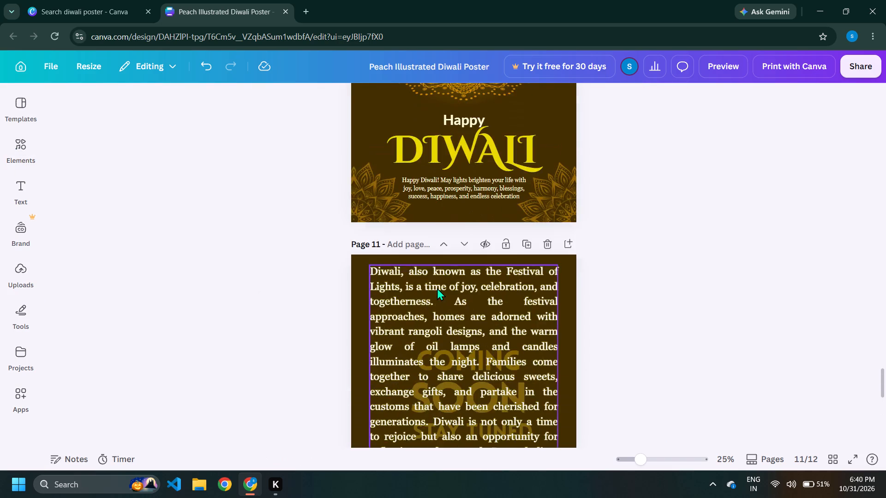
scroll(437, 288, "down", 10)
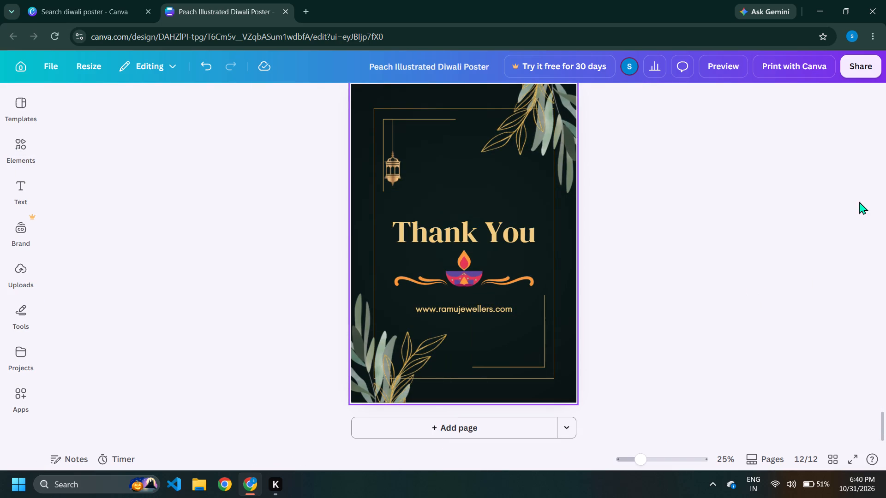
Download all pages of the design as an MP4 Video.
left_click(857, 68)
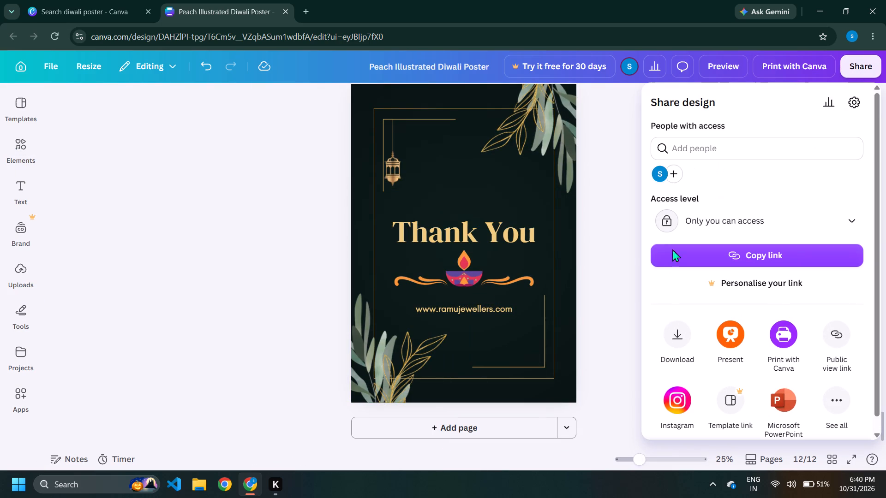
left_click(677, 338)
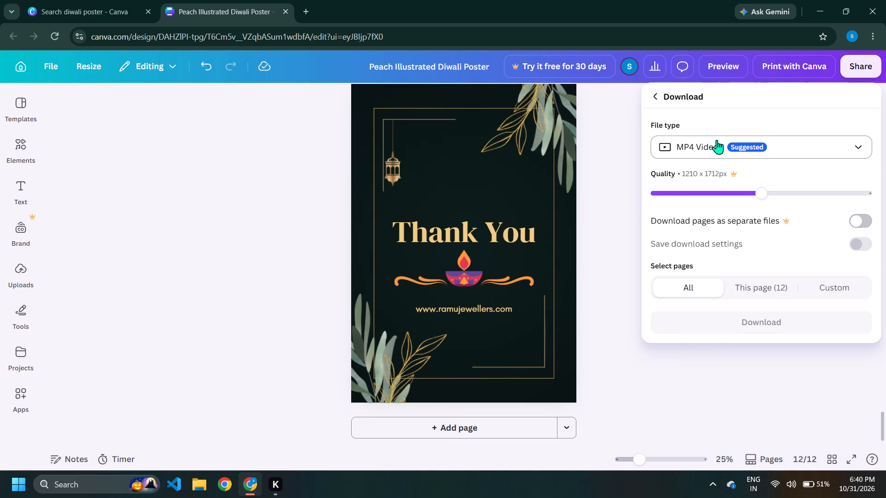
left_click(762, 316)
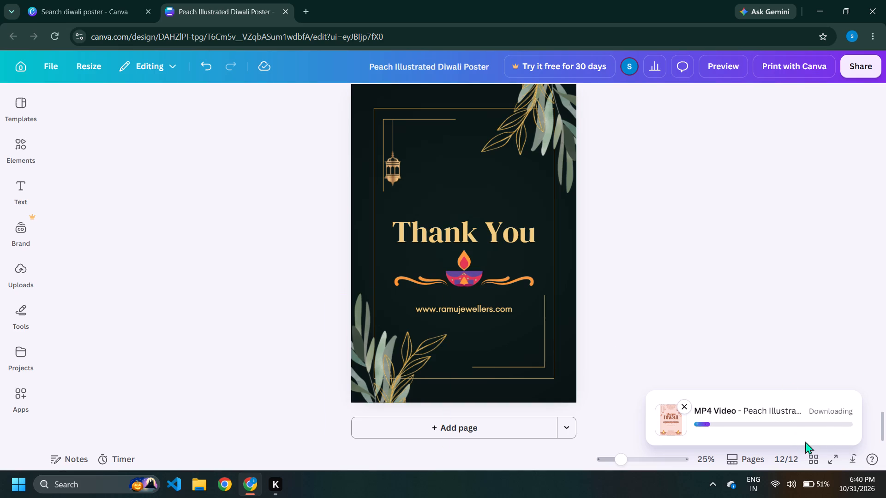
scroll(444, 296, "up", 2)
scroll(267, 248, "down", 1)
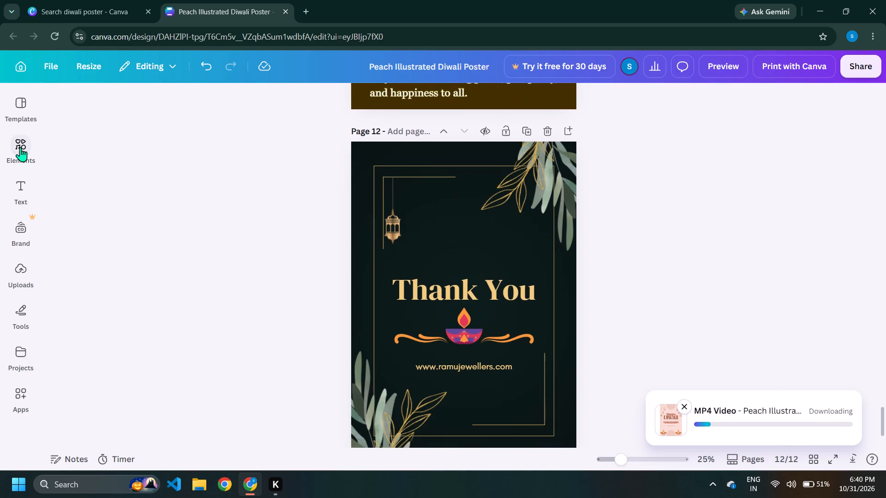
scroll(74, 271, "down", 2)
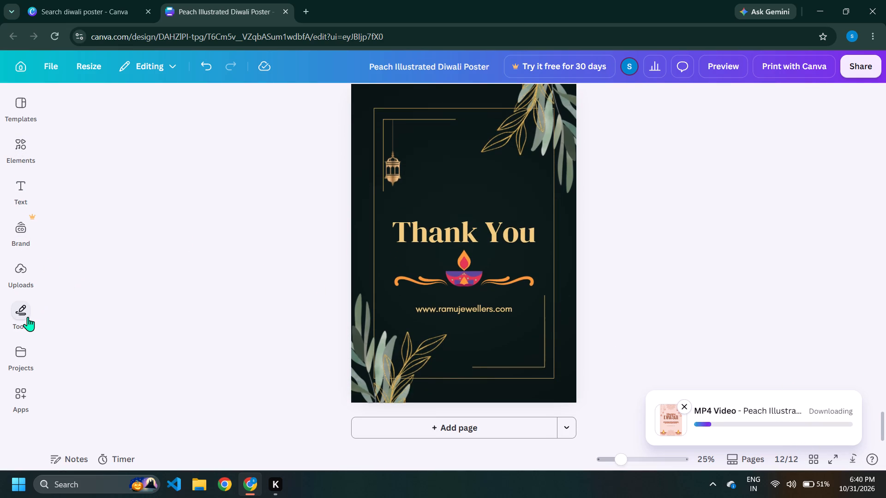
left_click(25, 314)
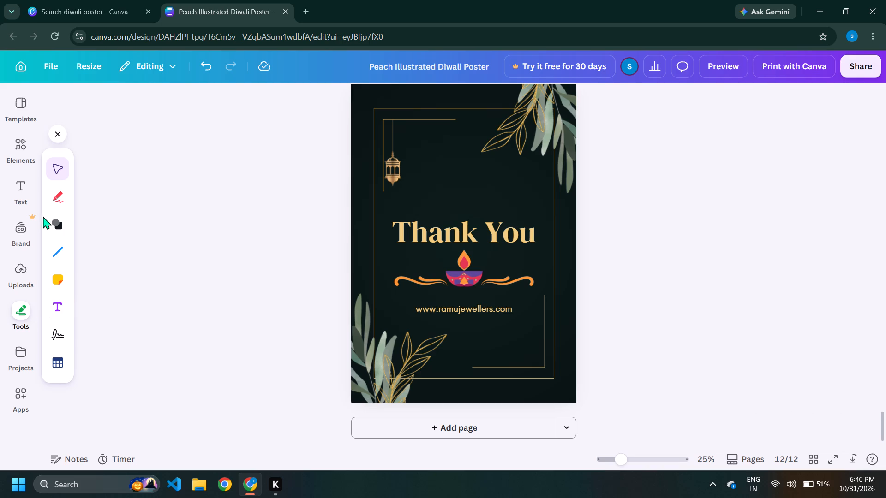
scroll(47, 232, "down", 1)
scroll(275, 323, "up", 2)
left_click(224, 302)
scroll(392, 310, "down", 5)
Show the progress of the MP4 video download.
left_click(855, 462)
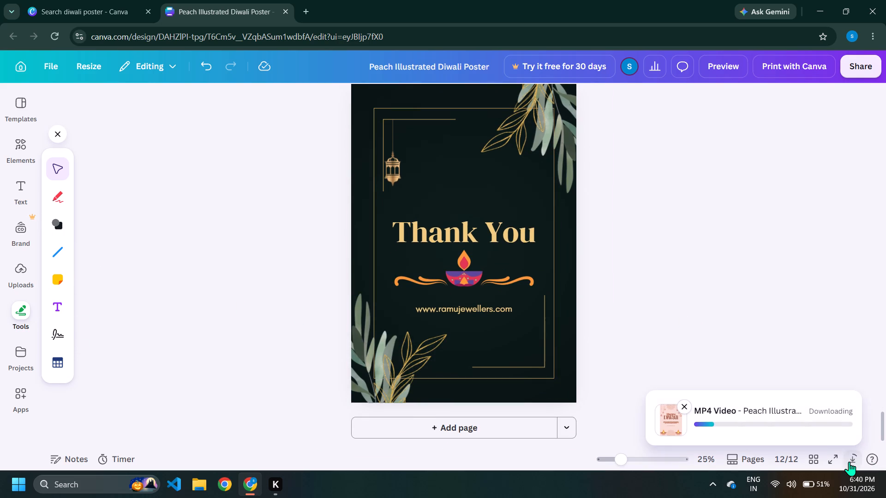